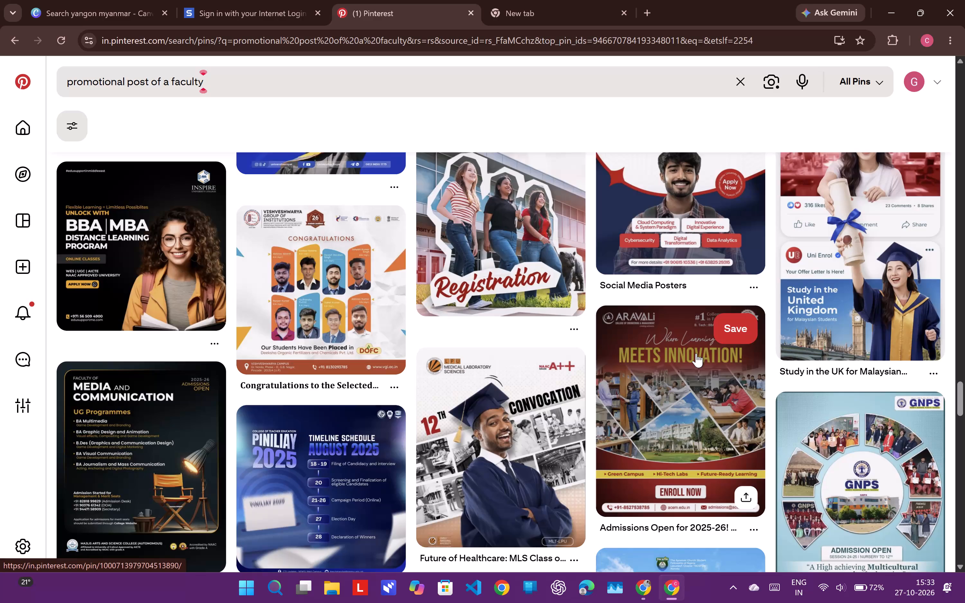
Browse the Pinterest results for "promotional post of a faculty", examining the education and admission poster designs for inspiration.
{"action": "scroll", "coordinate": [696, 353], "scroll_direction": "down", "scroll_amount": 5}
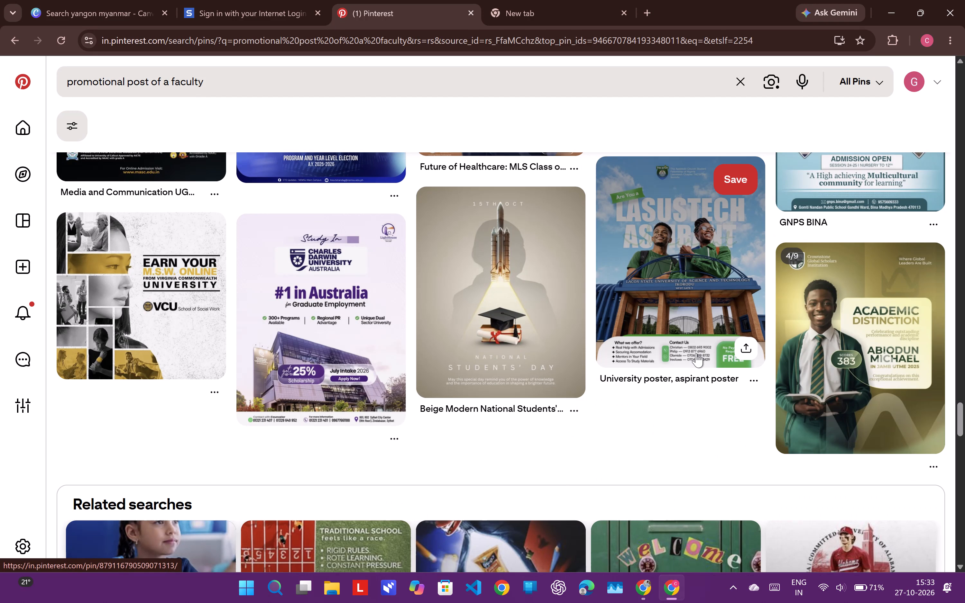
{"action": "scroll", "coordinate": [696, 353], "scroll_direction": "down", "scroll_amount": 3}
{"action": "scroll", "coordinate": [520, 349], "scroll_direction": "down", "scroll_amount": 1}
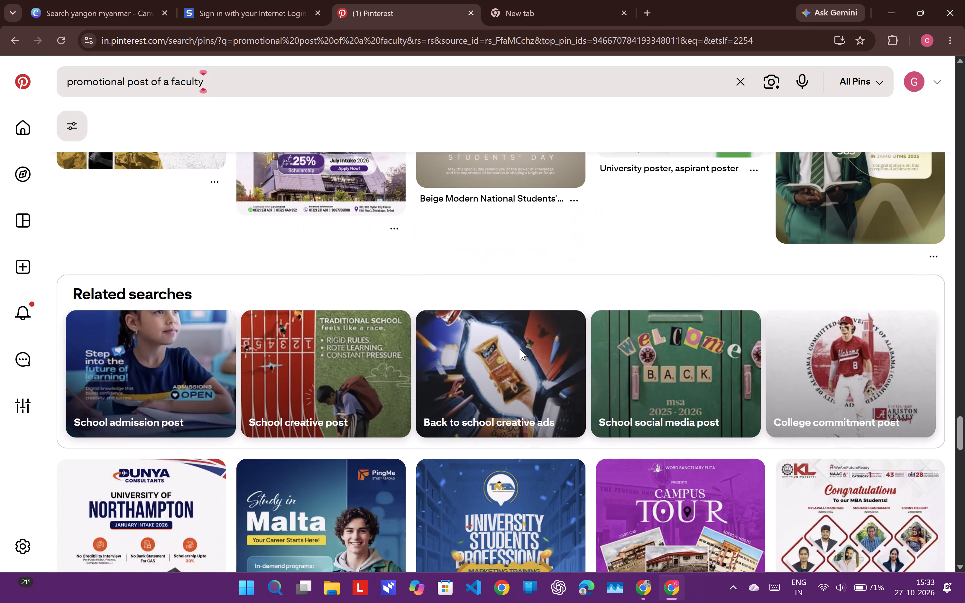
{"action": "scroll", "coordinate": [520, 349], "scroll_direction": "down", "scroll_amount": 3}
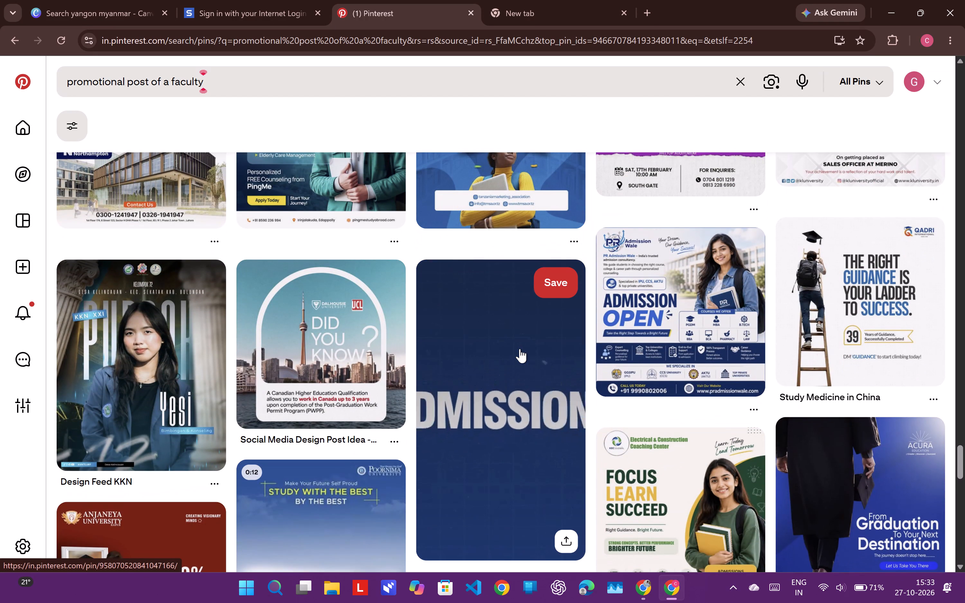
{"action": "scroll", "coordinate": [520, 349], "scroll_direction": "down", "scroll_amount": 5}
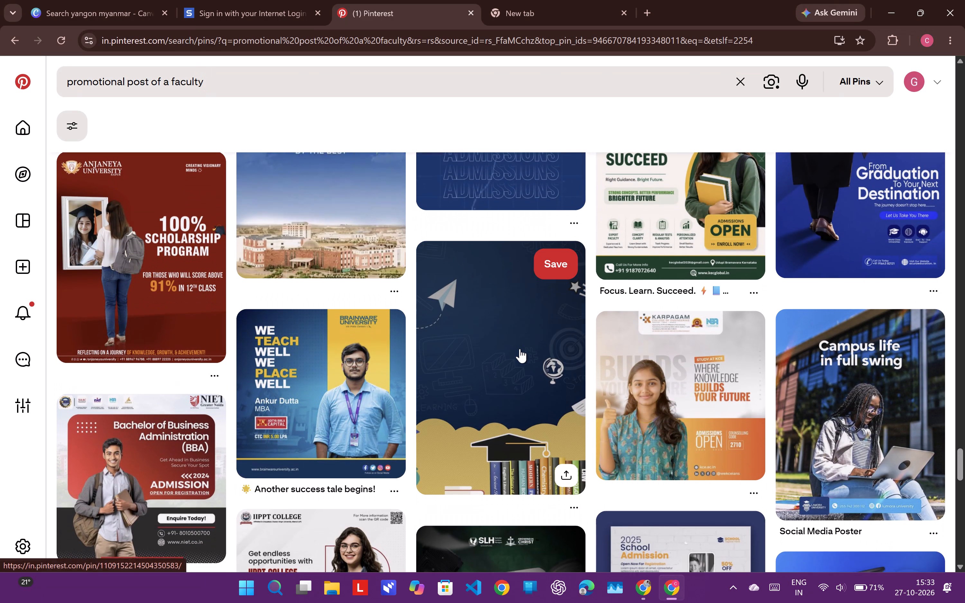
{"action": "scroll", "coordinate": [520, 349], "scroll_direction": "down", "scroll_amount": 3}
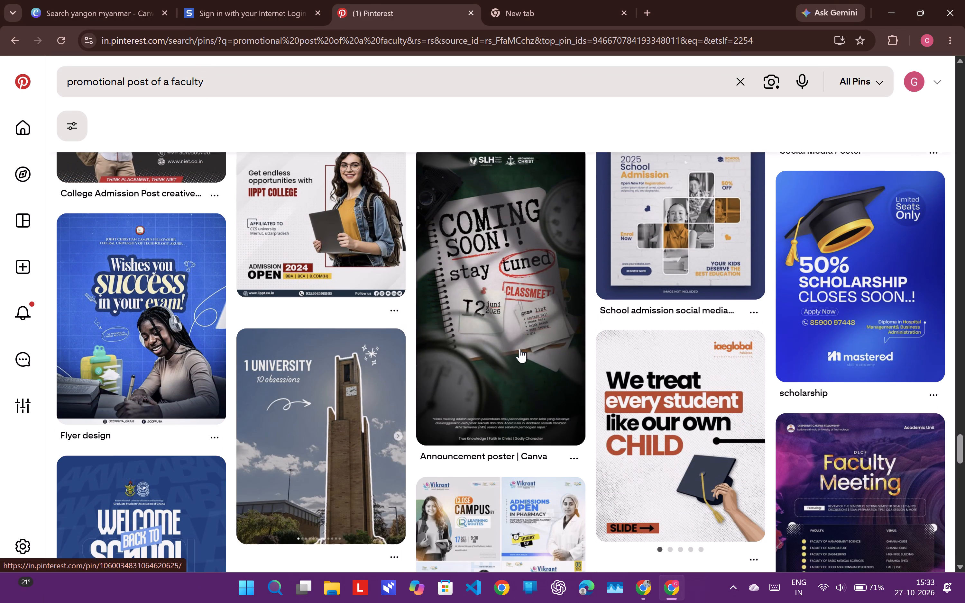
{"action": "scroll", "coordinate": [520, 349], "scroll_direction": "down", "scroll_amount": 1}
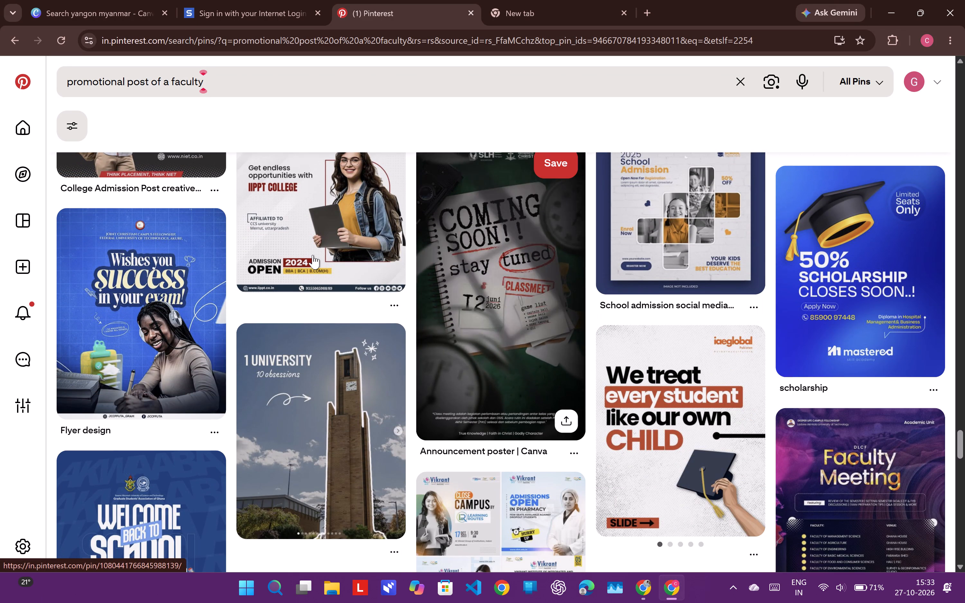
Switch to the Canva templates page and clear the "yangon myanmar" template search.
{"action": "left_click", "coordinate": [115, 0]}
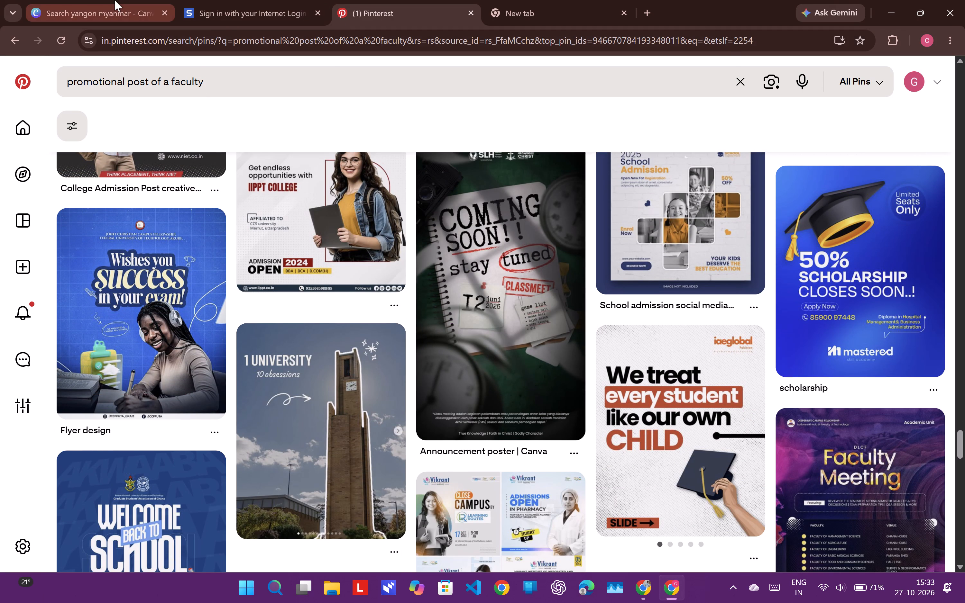
{"action": "scroll", "coordinate": [488, 315], "scroll_direction": "up", "scroll_amount": 20}
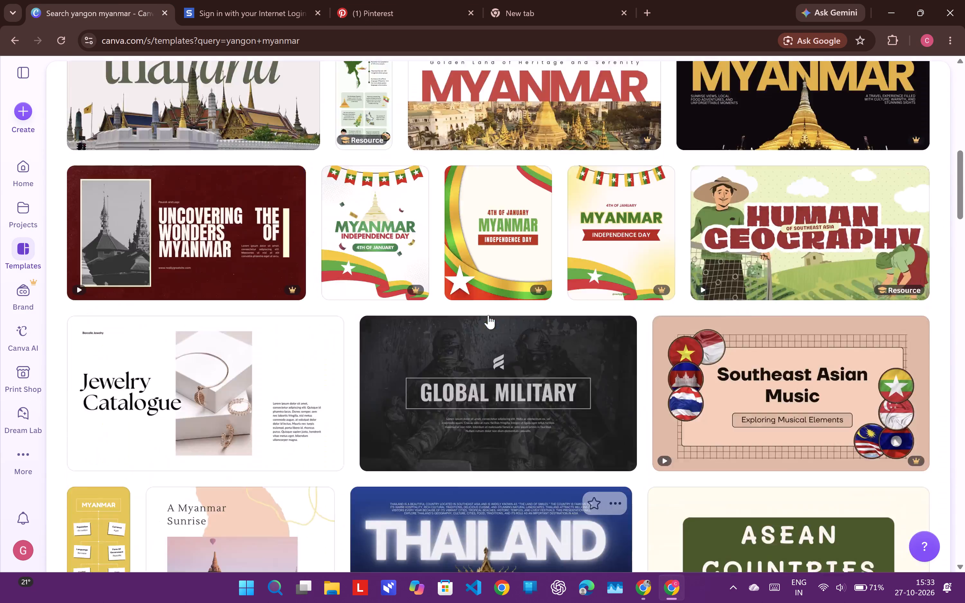
{"action": "scroll", "coordinate": [488, 315], "scroll_direction": "up", "scroll_amount": 8}
{"action": "left_click", "coordinate": [730, 197]}
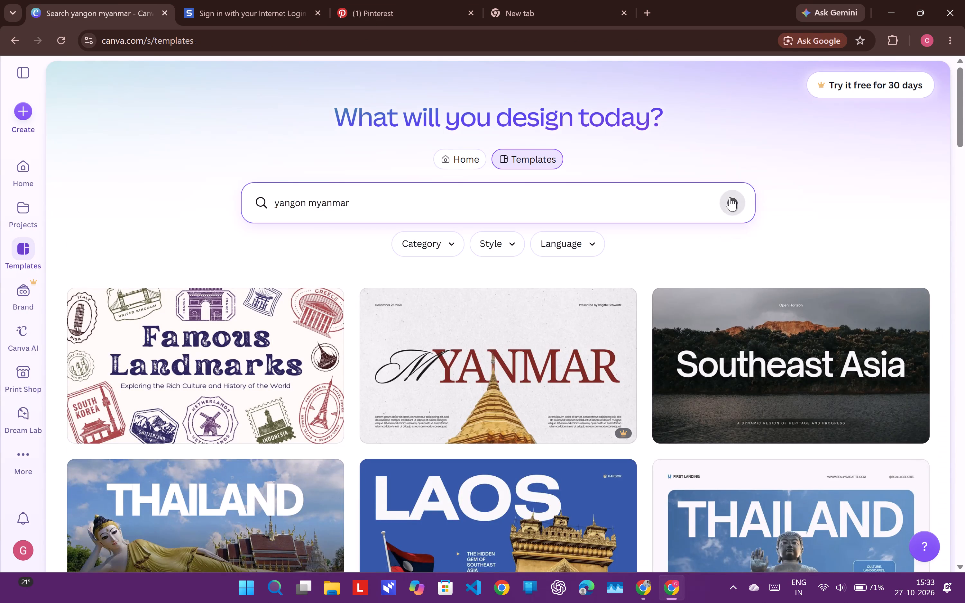
{"action": "left_click", "coordinate": [464, 211]}
Look through Canva's suggested, trending and recommended templates for a suitable design layout.
{"action": "scroll", "coordinate": [387, 356], "scroll_direction": "down", "scroll_amount": 1}
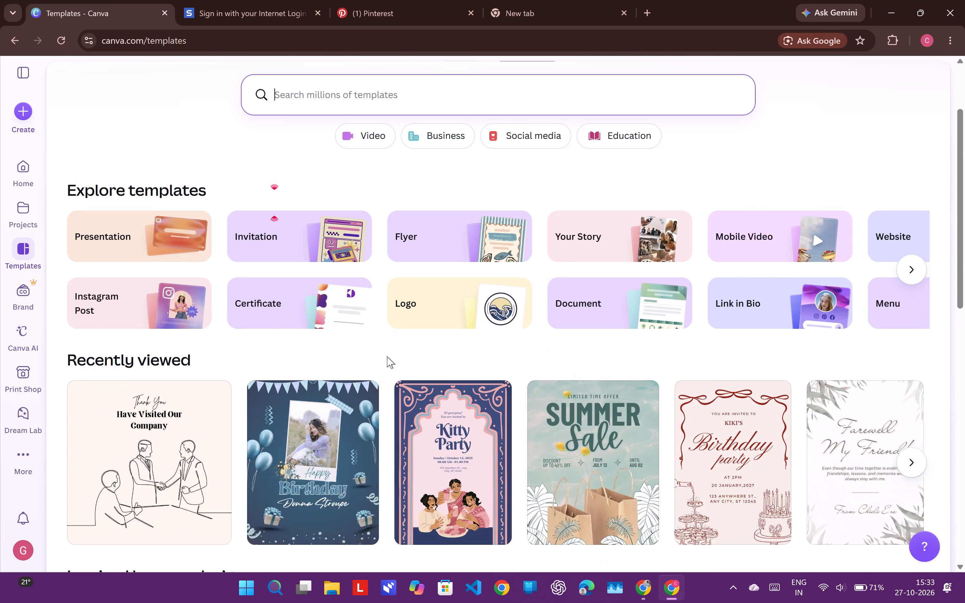
{"action": "scroll", "coordinate": [387, 356], "scroll_direction": "down", "scroll_amount": 7}
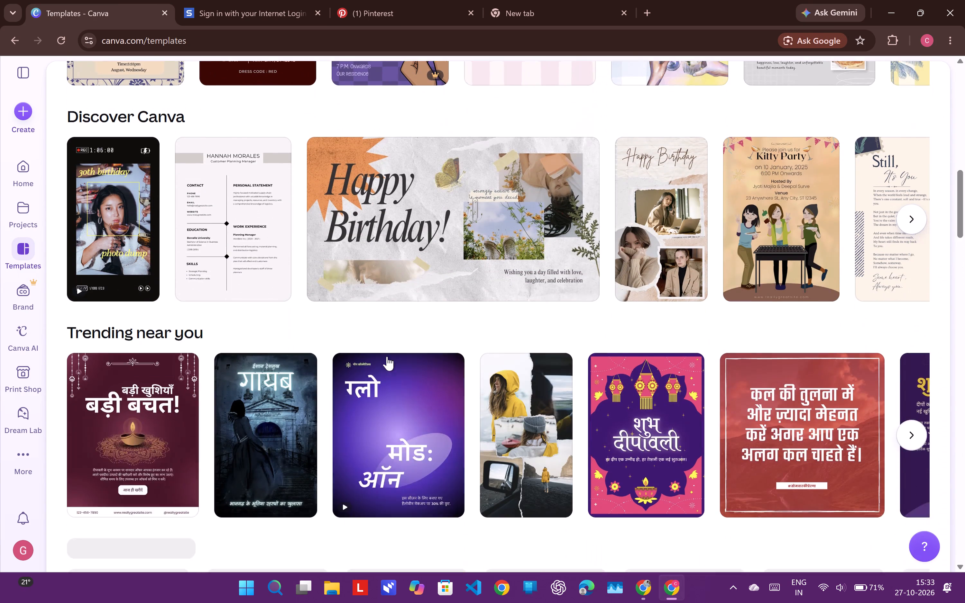
{"action": "scroll", "coordinate": [387, 356], "scroll_direction": "down", "scroll_amount": 4}
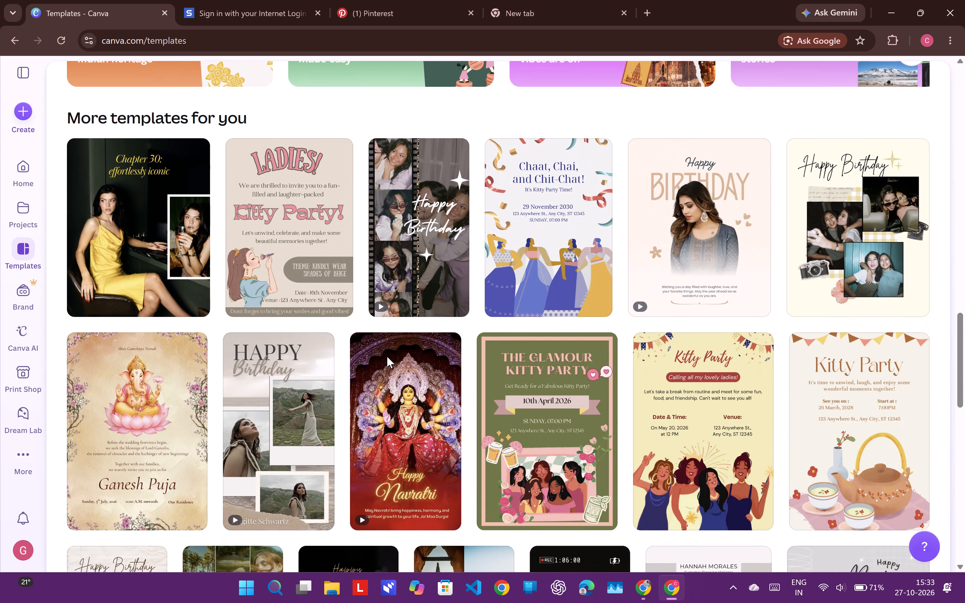
{"action": "scroll", "coordinate": [387, 356], "scroll_direction": "down", "scroll_amount": 3}
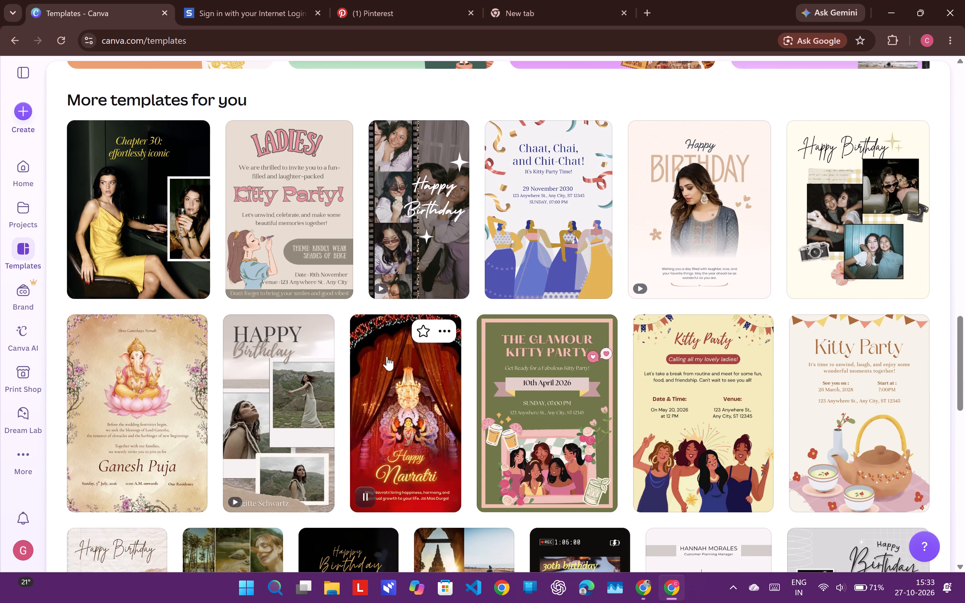
{"action": "scroll", "coordinate": [387, 356], "scroll_direction": "down", "scroll_amount": 1}
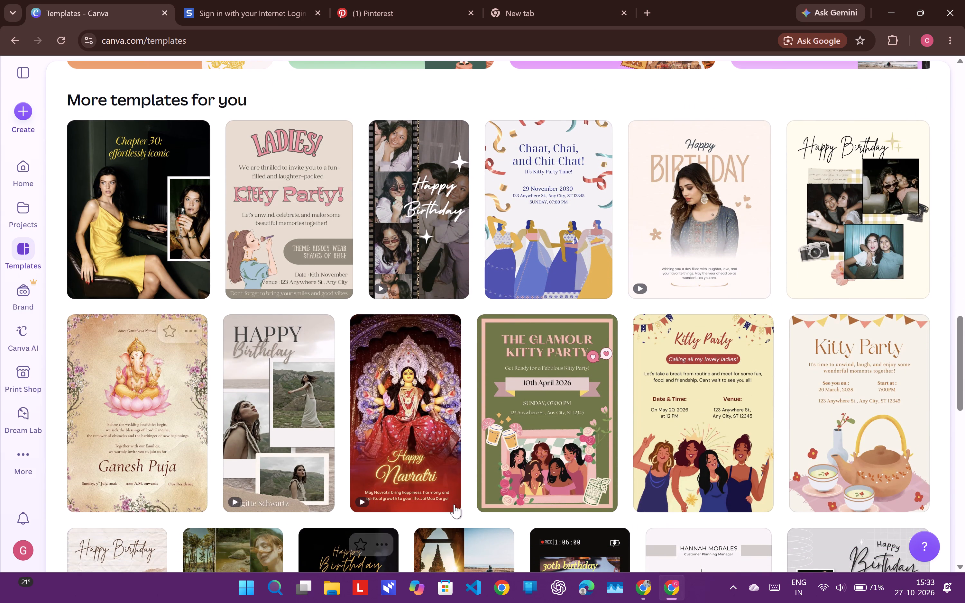
{"action": "scroll", "coordinate": [609, 416], "scroll_direction": "down", "scroll_amount": 2}
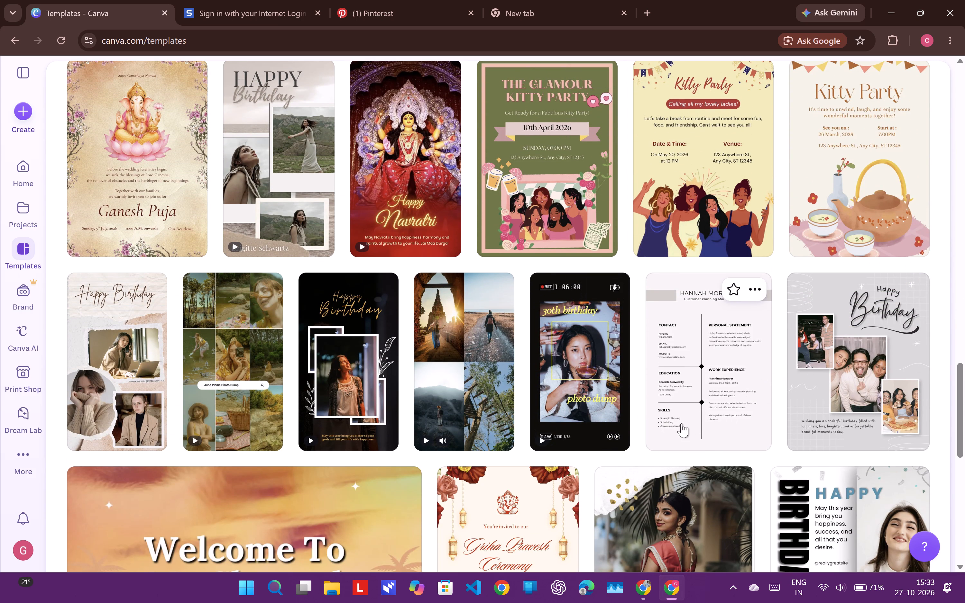
{"action": "scroll", "coordinate": [510, 470], "scroll_direction": "down", "scroll_amount": 3}
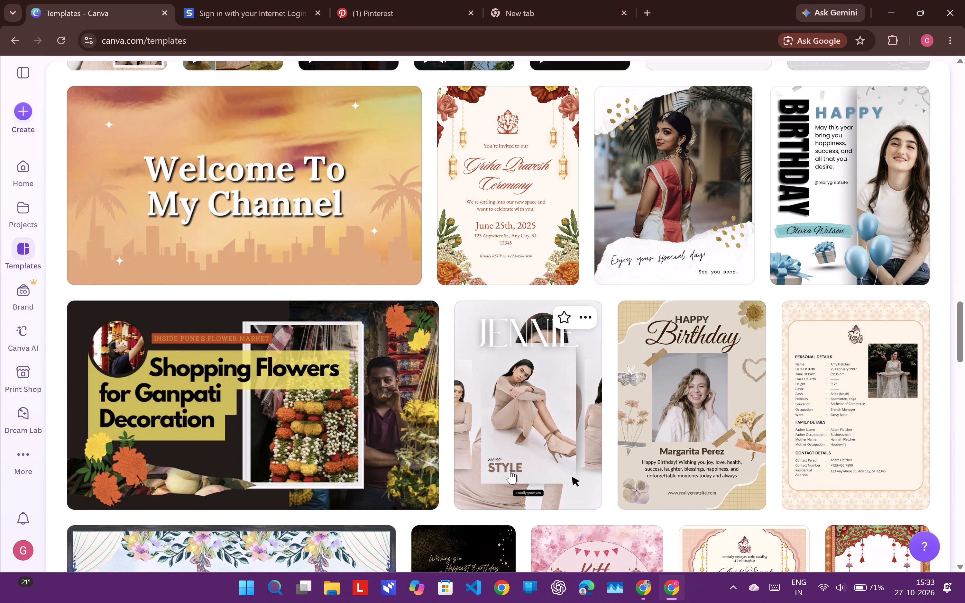
{"action": "scroll", "coordinate": [510, 470], "scroll_direction": "up", "scroll_amount": 13}
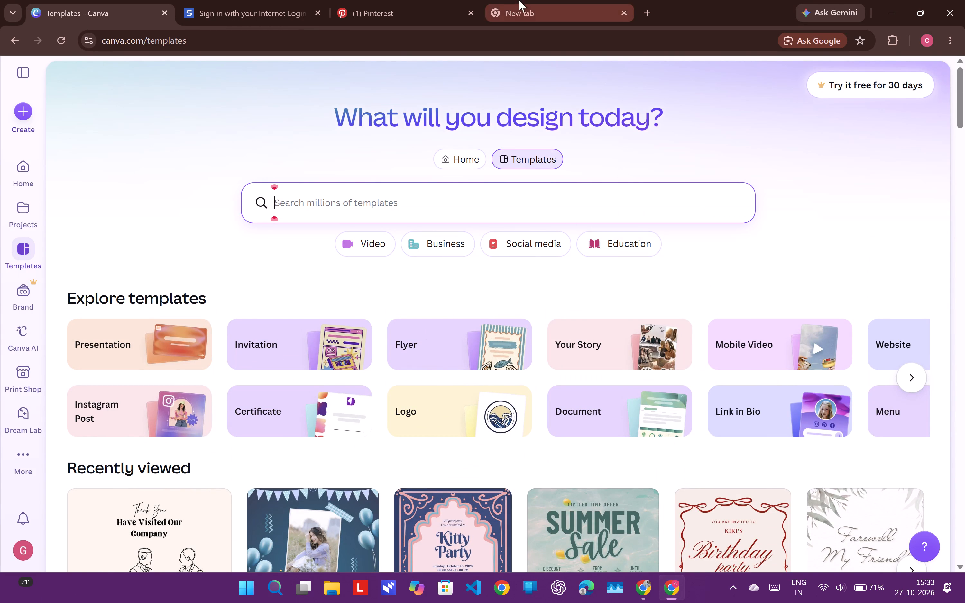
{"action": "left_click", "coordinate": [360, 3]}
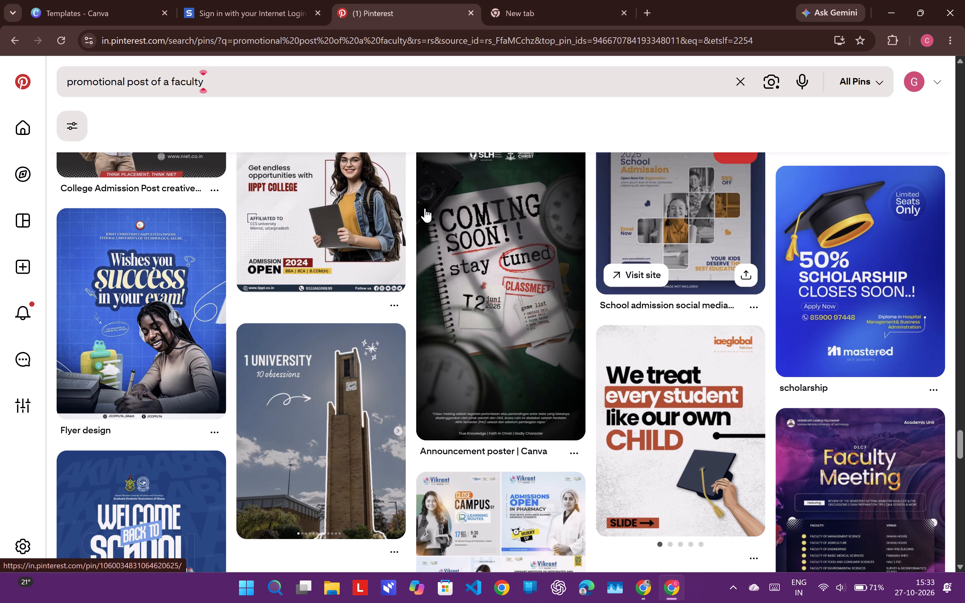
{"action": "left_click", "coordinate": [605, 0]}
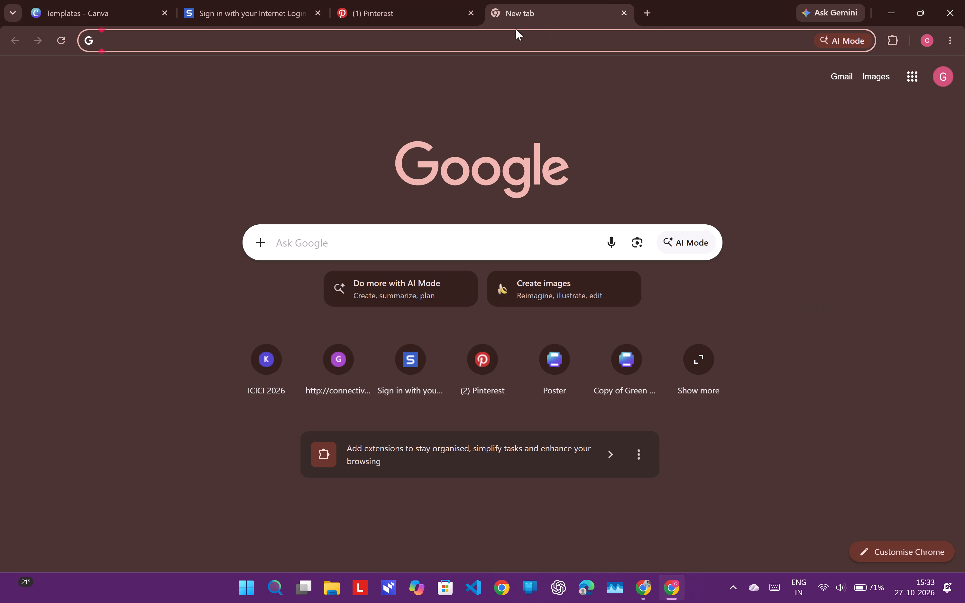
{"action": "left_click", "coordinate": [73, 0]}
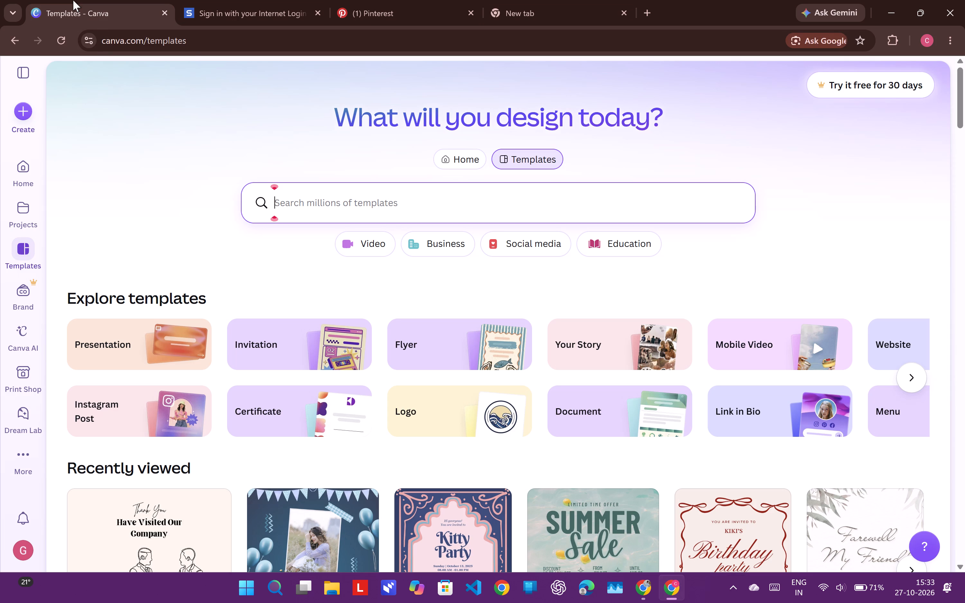
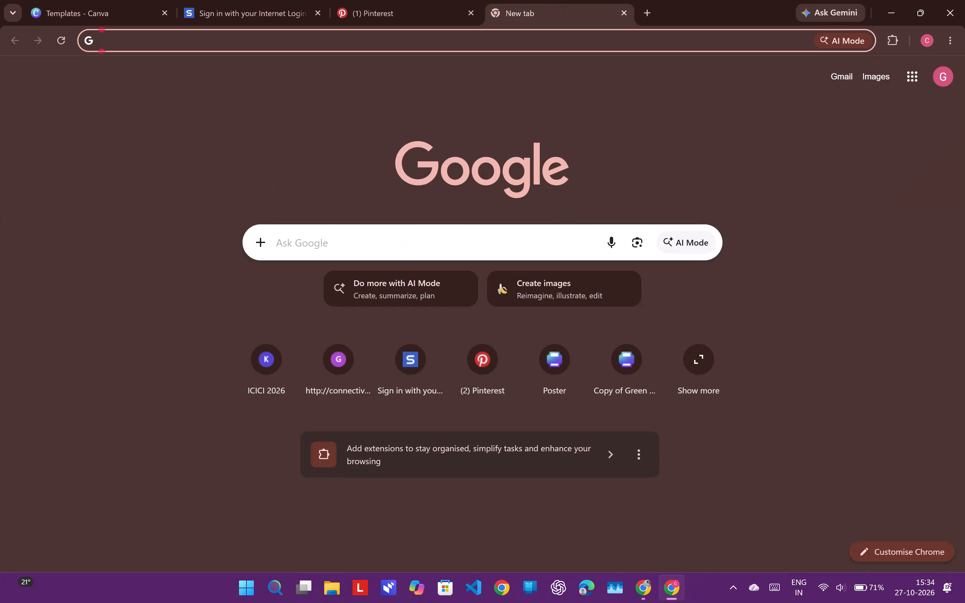
Search Google for "yongon myanmar images".
{"action": "type", "text": "yongon"}
{"action": "key", "text": "space"}
{"action": "type", "text": "ma"}
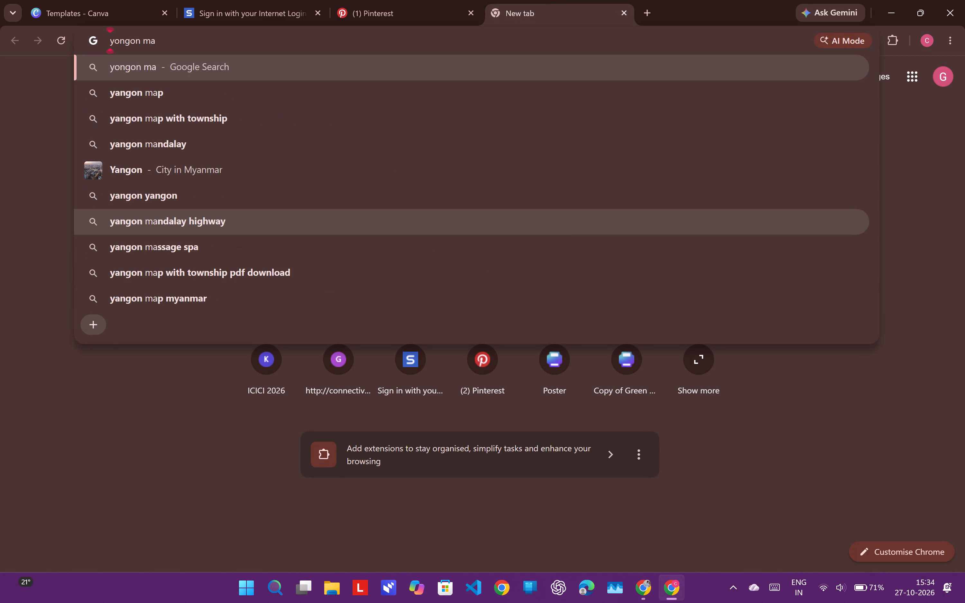
{"action": "key", "text": "BackSpace"}
{"action": "type", "text": "yanmar images"}
{"action": "key", "text": "space"}
{"action": "key", "text": "Return"}
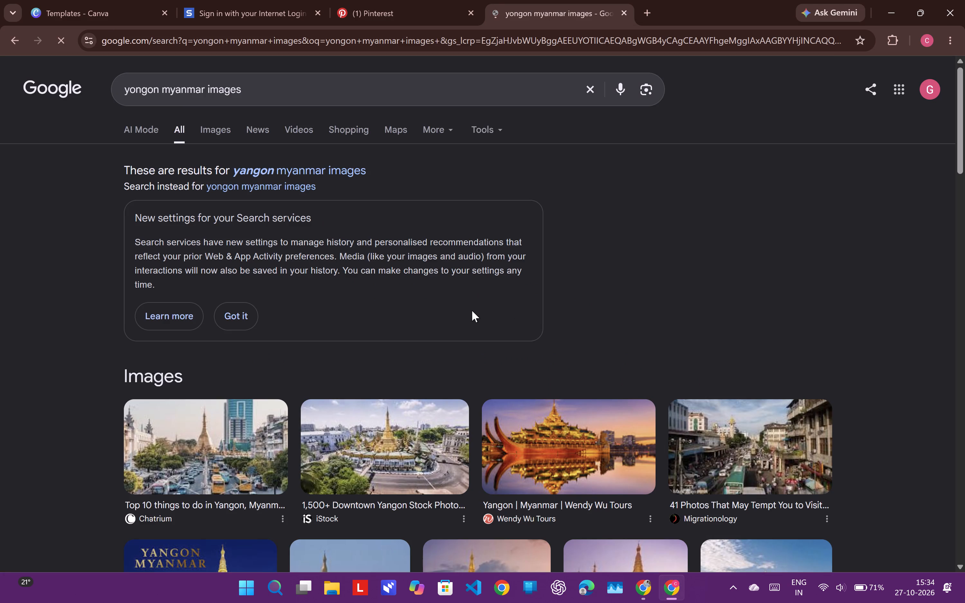
Look over the image search results and open the Unsplash collection of free Yangon pictures.
{"action": "scroll", "coordinate": [472, 310], "scroll_direction": "down", "scroll_amount": 5}
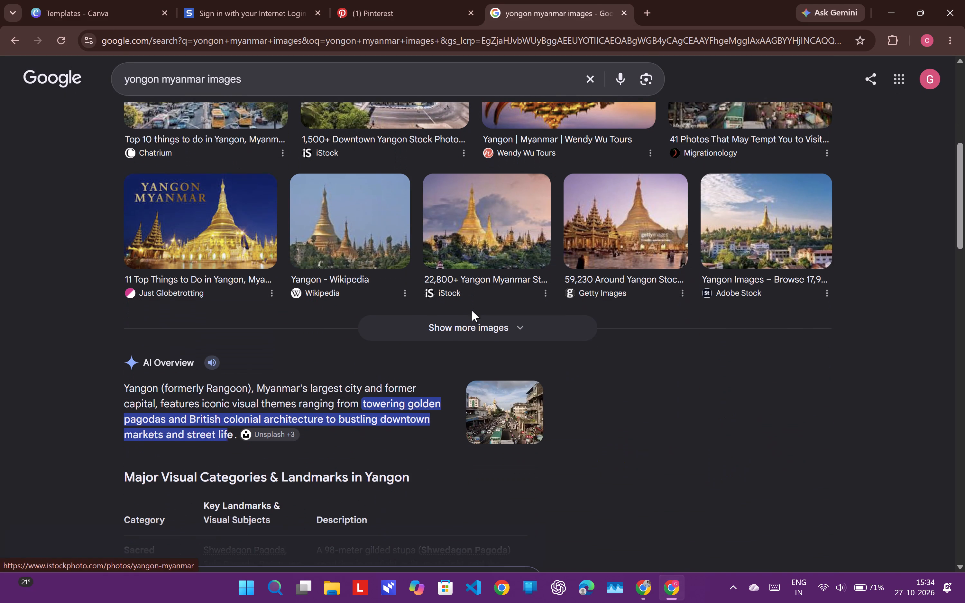
{"action": "scroll", "coordinate": [472, 310], "scroll_direction": "down", "scroll_amount": 3}
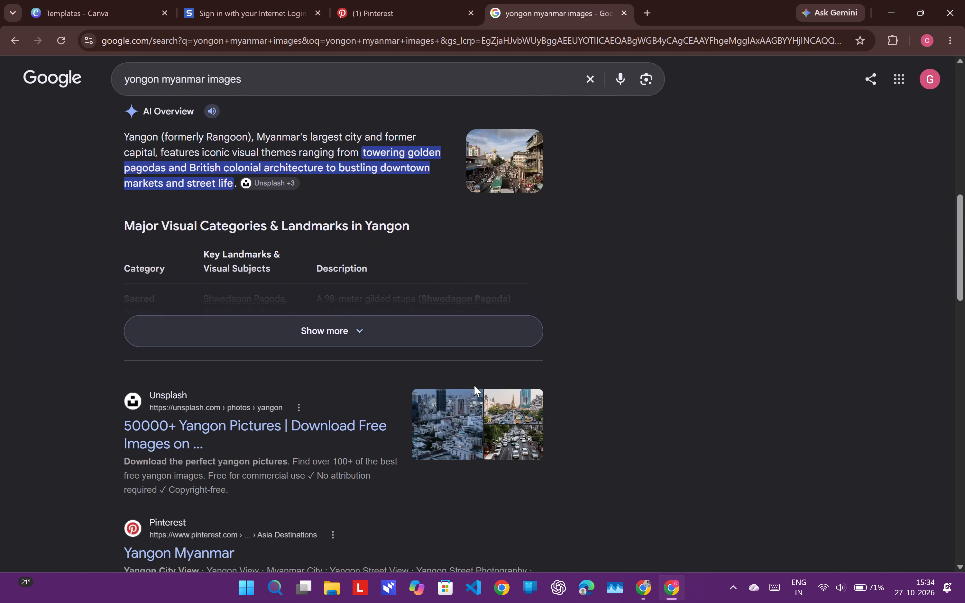
{"action": "scroll", "coordinate": [474, 385], "scroll_direction": "down", "scroll_amount": 2}
{"action": "left_click", "coordinate": [332, 222]}
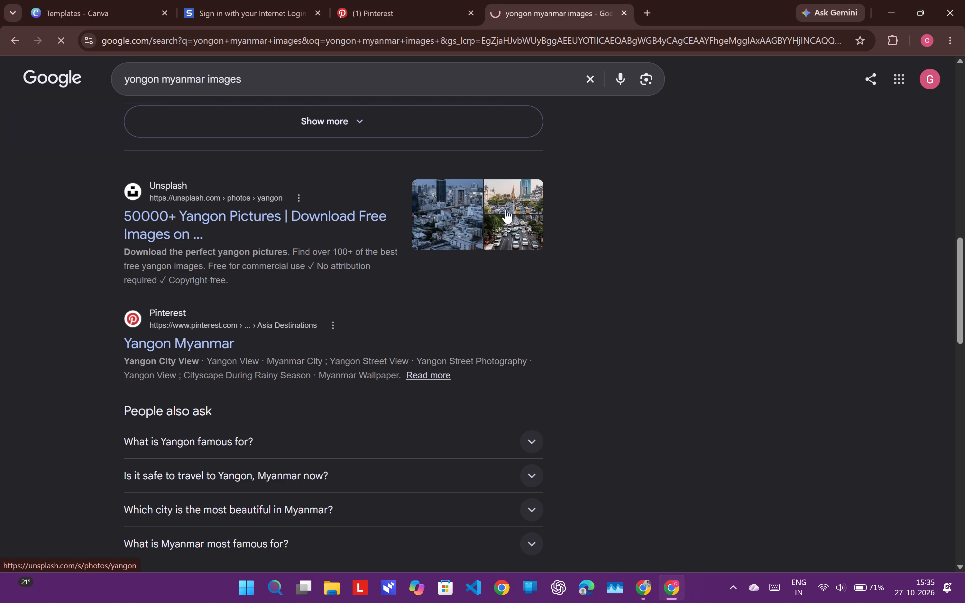
Browse the first batch of Unsplash's Yangon photos, comparing the street, pagoda and lake scenes.
{"action": "scroll", "coordinate": [522, 346], "scroll_direction": "down", "scroll_amount": 3}
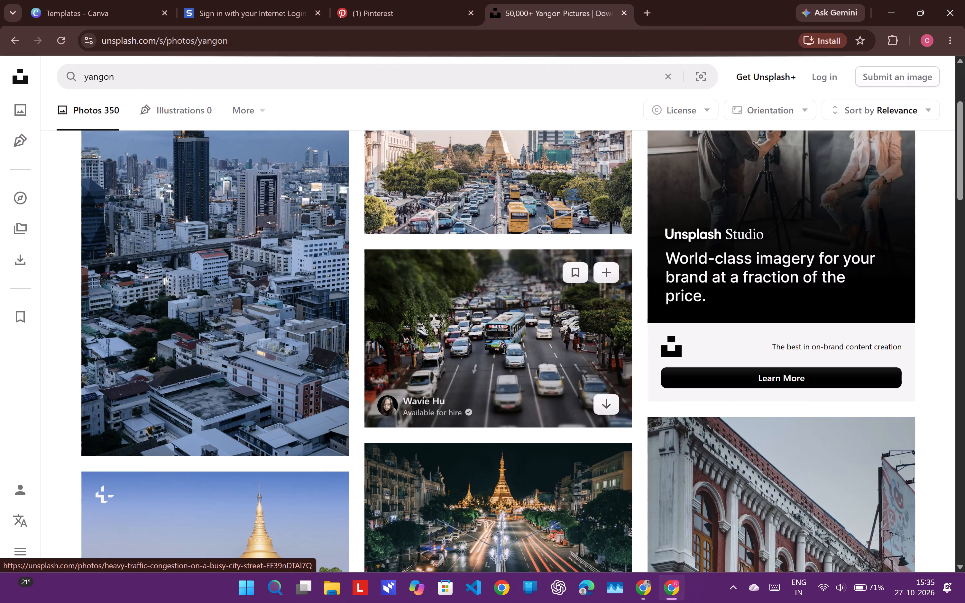
{"action": "scroll", "coordinate": [522, 346], "scroll_direction": "down", "scroll_amount": 3}
{"action": "scroll", "coordinate": [457, 385], "scroll_direction": "down", "scroll_amount": 2}
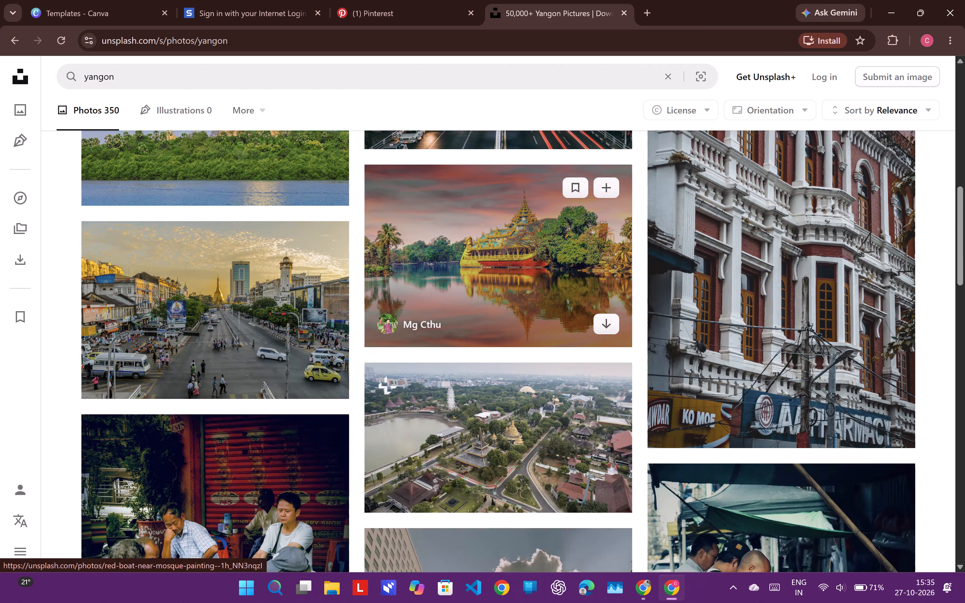
{"action": "scroll", "coordinate": [457, 385], "scroll_direction": "down", "scroll_amount": 8}
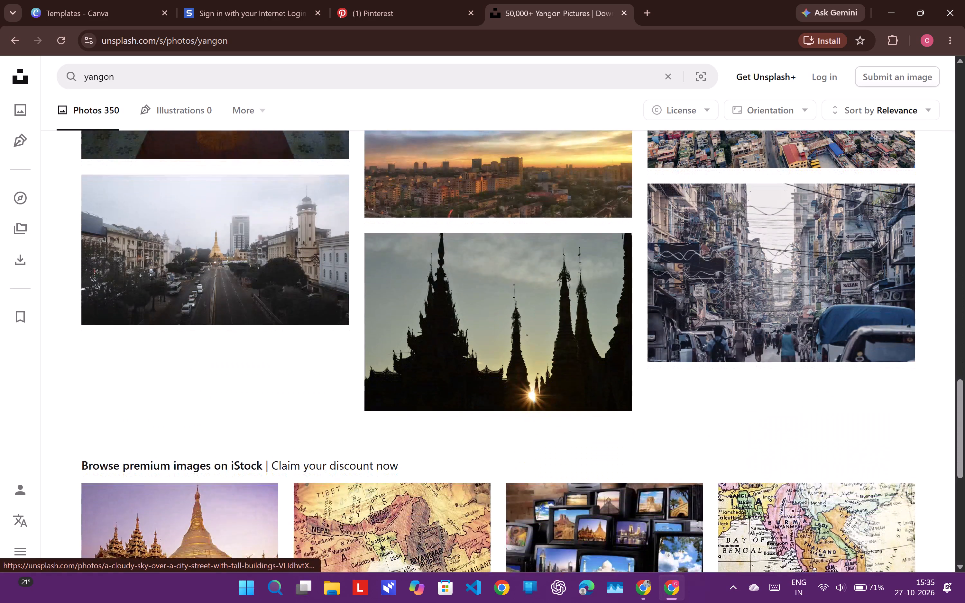
{"action": "scroll", "coordinate": [543, 329], "scroll_direction": "down", "scroll_amount": 3}
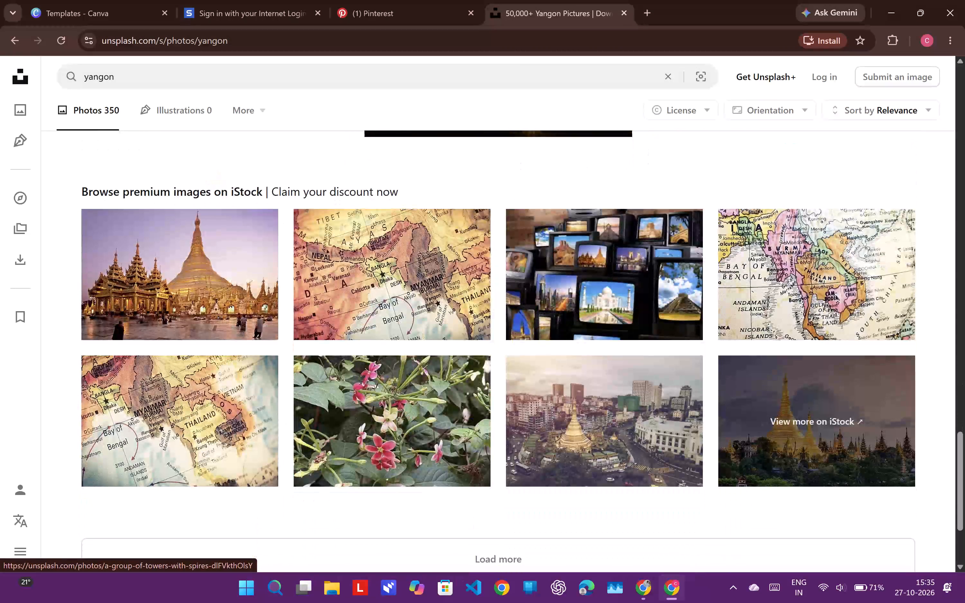
{"action": "scroll", "coordinate": [543, 329], "scroll_direction": "up", "scroll_amount": 7}
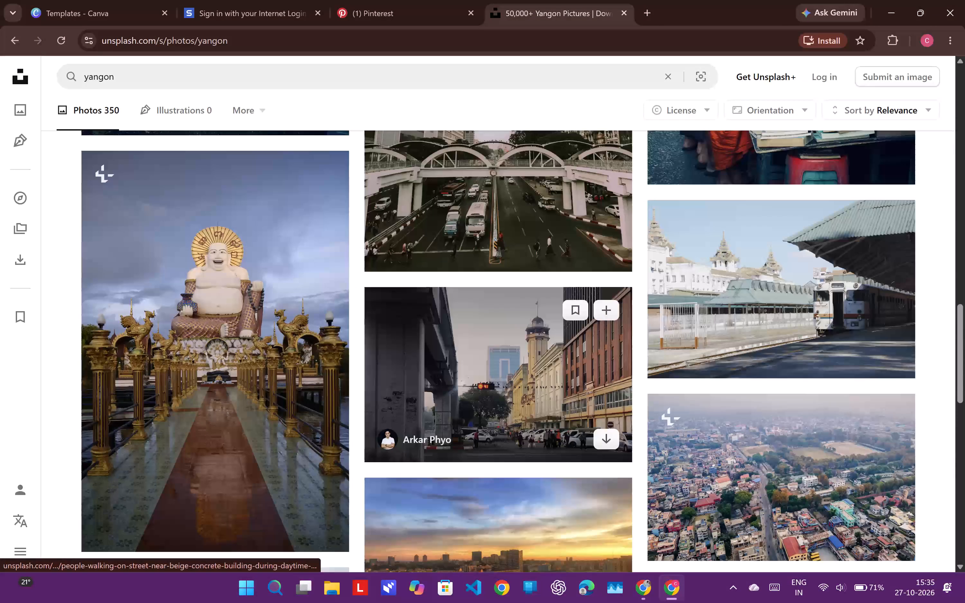
{"action": "scroll", "coordinate": [543, 329], "scroll_direction": "up", "scroll_amount": 6}
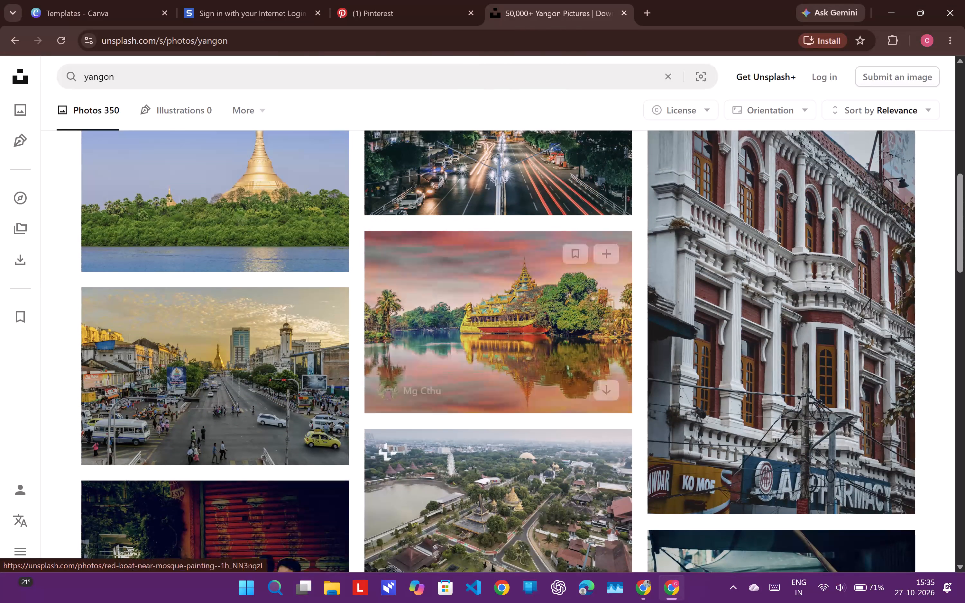
Load more photos at the end of the Yangon results on Unsplash.
{"action": "scroll", "coordinate": [543, 329], "scroll_direction": "down", "scroll_amount": 13}
{"action": "left_click_drag", "start_coordinate": [495, 428], "coordinate": [501, 413]}
{"action": "left_click", "coordinate": [501, 413]}
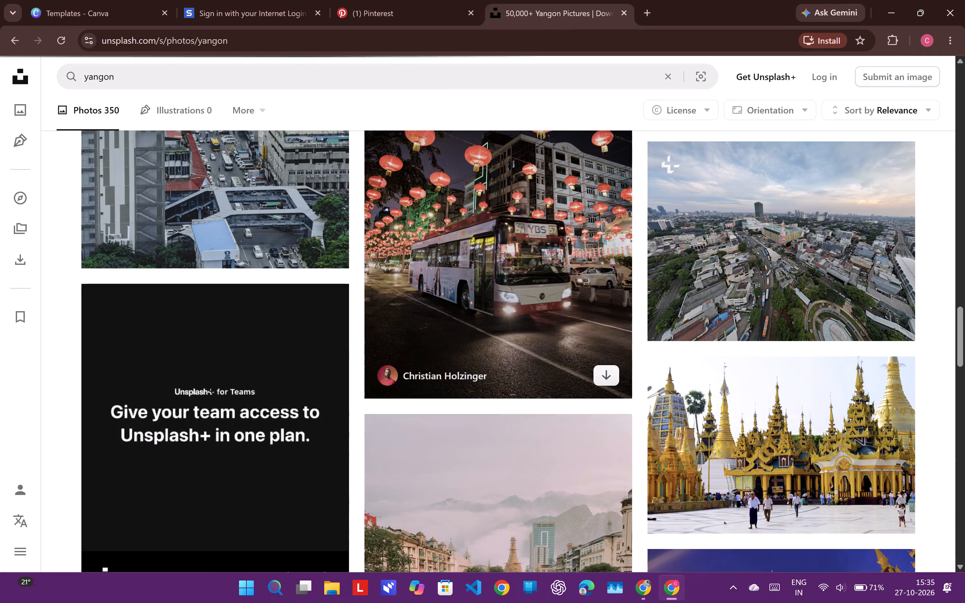
Examine the additional Yangon photos for a suitable pagoda, skyline or street image.
{"action": "scroll", "coordinate": [494, 285], "scroll_direction": "down", "scroll_amount": 5}
{"action": "scroll", "coordinate": [494, 285], "scroll_direction": "up", "scroll_amount": 2}
{"action": "scroll", "coordinate": [494, 285], "scroll_direction": "down", "scroll_amount": 2}
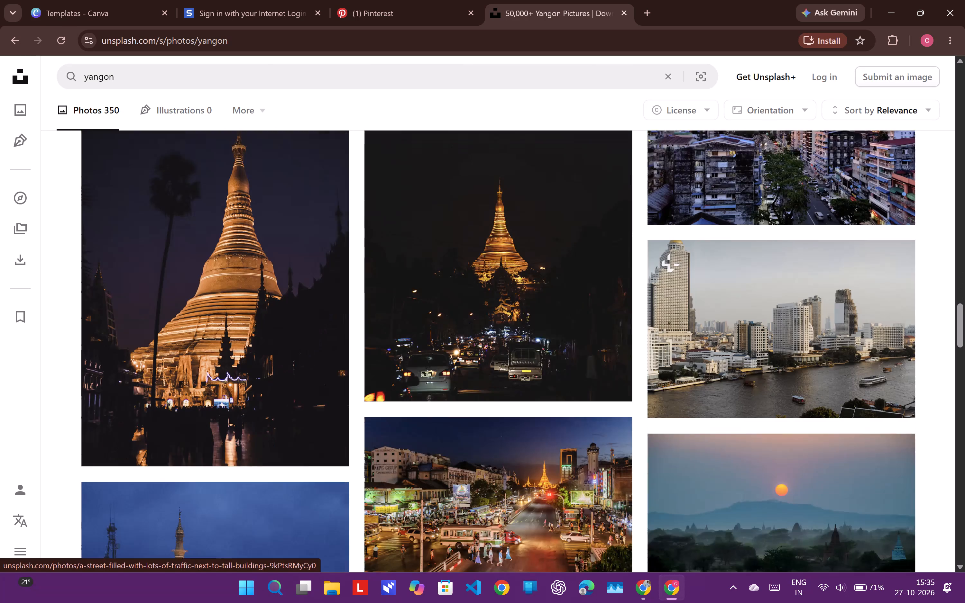
{"action": "scroll", "coordinate": [494, 285], "scroll_direction": "down", "scroll_amount": 1}
{"action": "scroll", "coordinate": [494, 285], "scroll_direction": "up", "scroll_amount": 3}
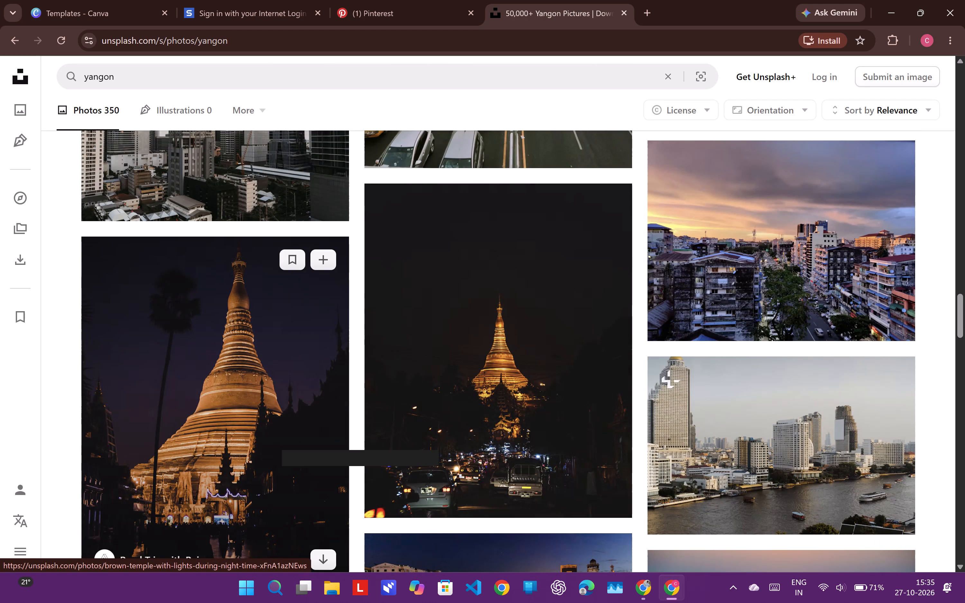
{"action": "scroll", "coordinate": [275, 440], "scroll_direction": "down", "scroll_amount": 4}
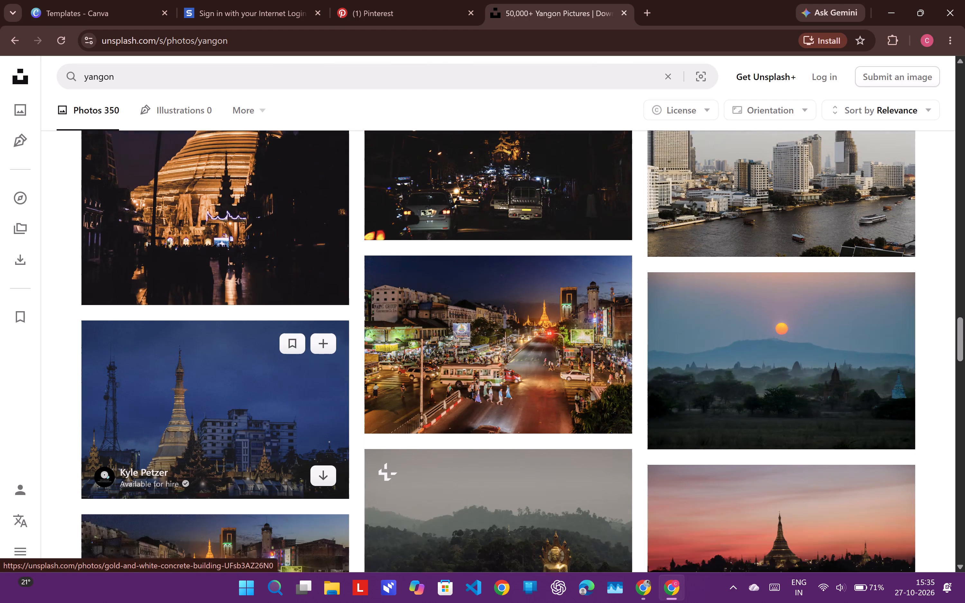
{"action": "scroll", "coordinate": [275, 440], "scroll_direction": "down", "scroll_amount": 4}
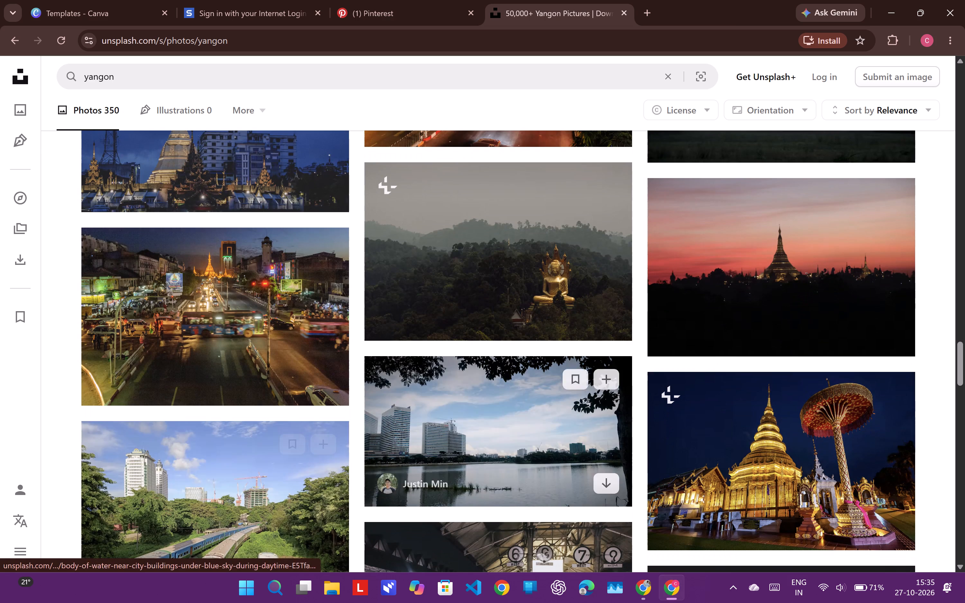
{"action": "scroll", "coordinate": [689, 430], "scroll_direction": "down", "scroll_amount": 3}
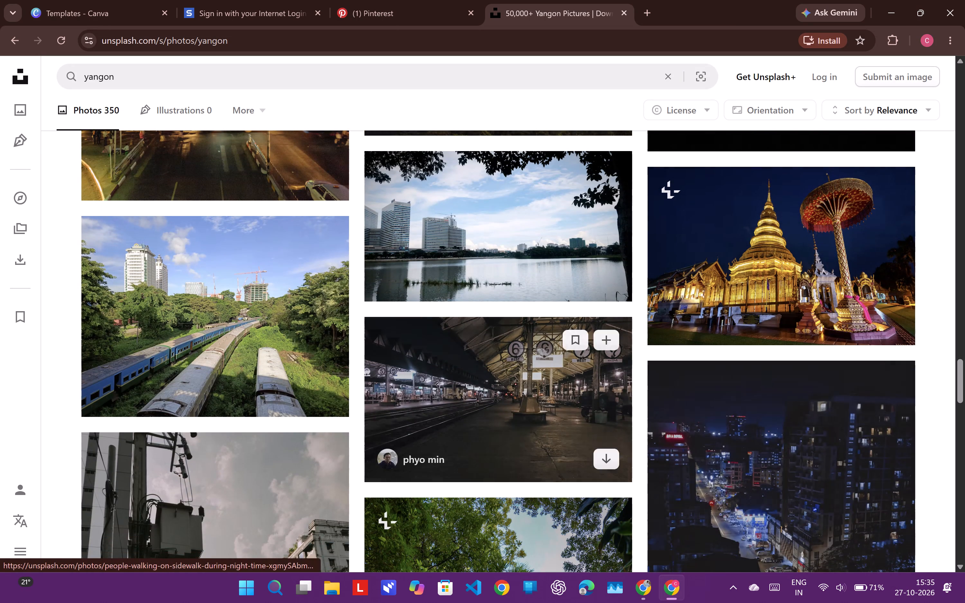
{"action": "scroll", "coordinate": [542, 463], "scroll_direction": "down", "scroll_amount": 11}
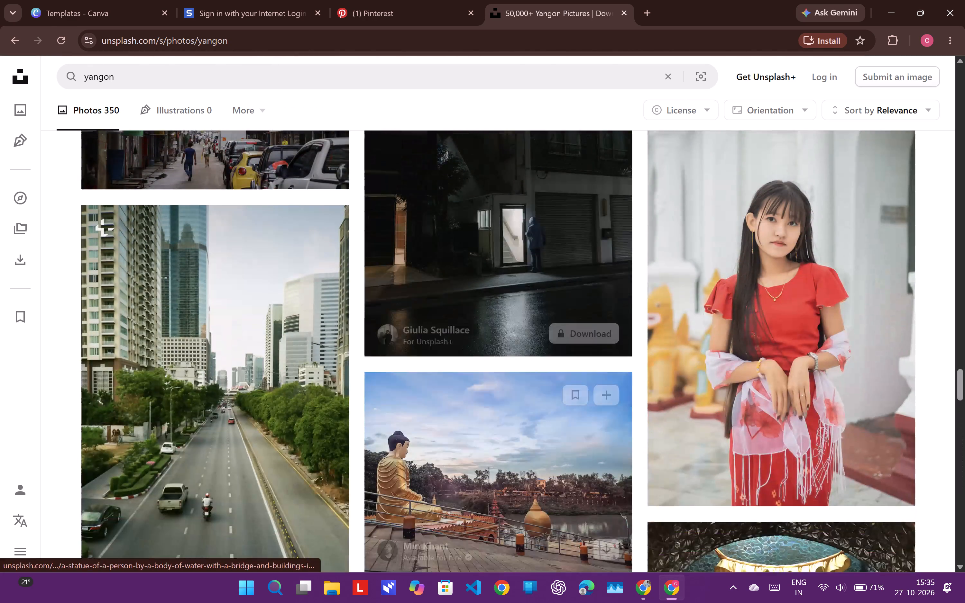
{"action": "scroll", "coordinate": [542, 463], "scroll_direction": "down", "scroll_amount": 4}
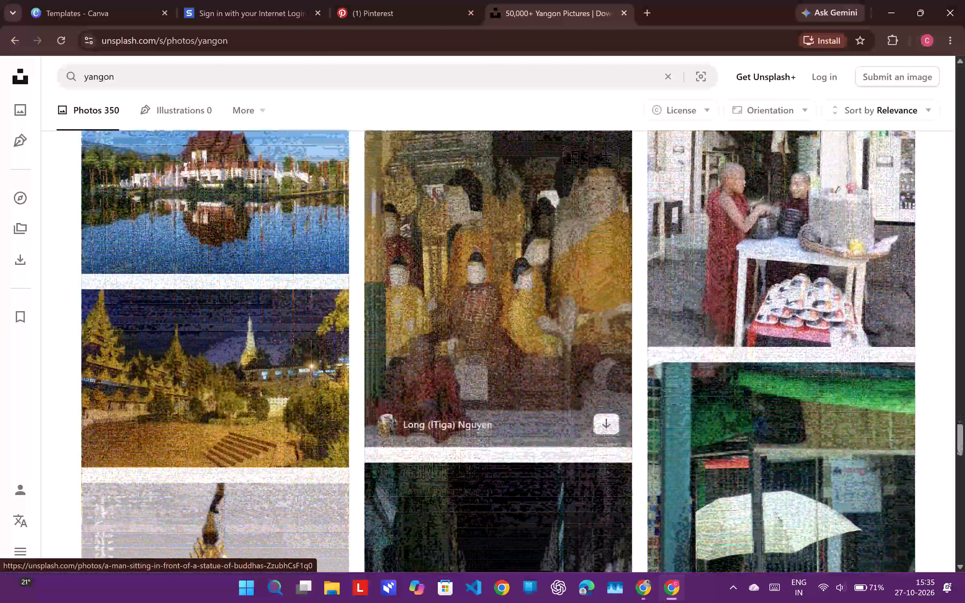
{"action": "scroll", "coordinate": [542, 463], "scroll_direction": "down", "scroll_amount": 12}
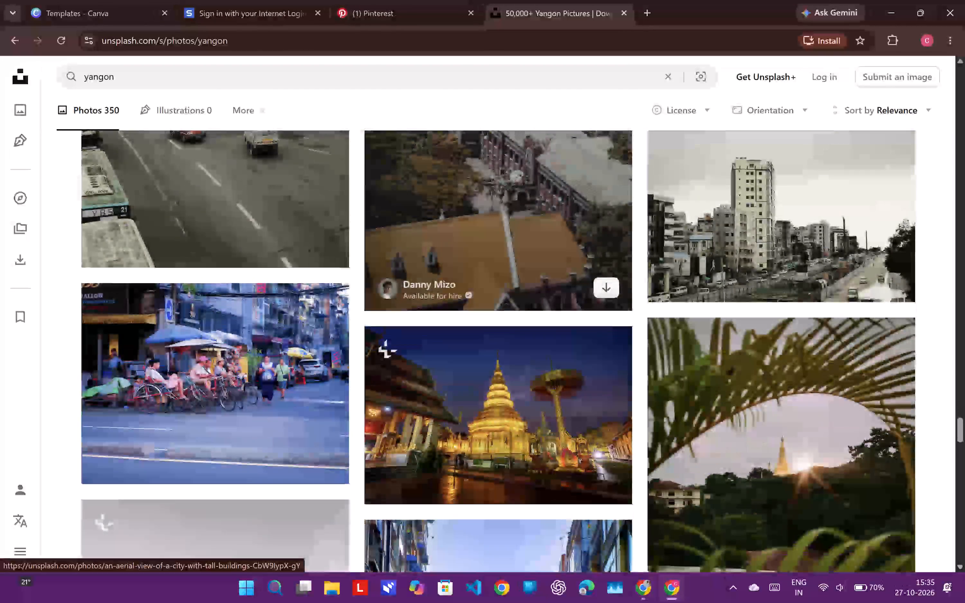
{"action": "scroll", "coordinate": [542, 463], "scroll_direction": "down", "scroll_amount": 2}
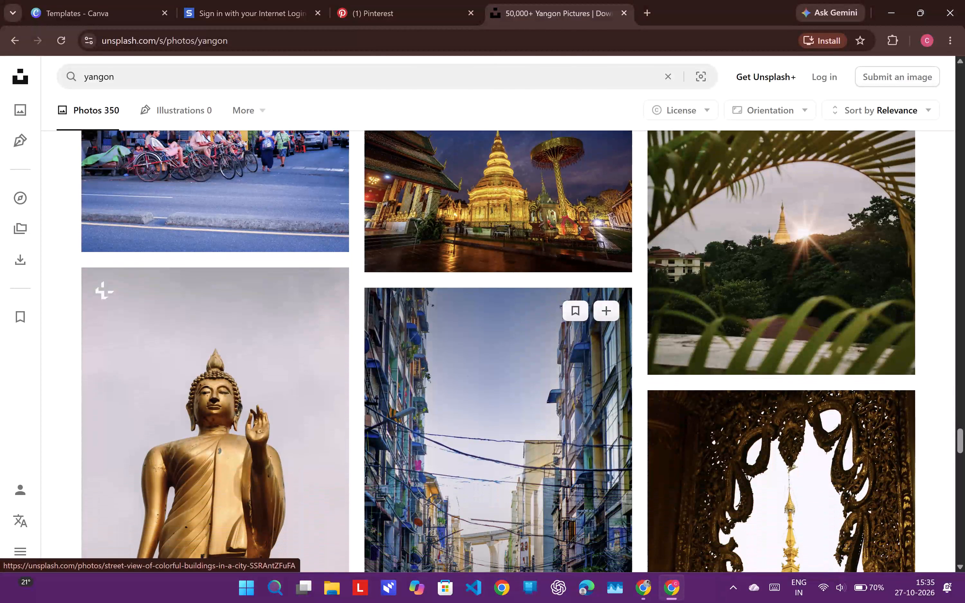
View the night photo of the golden Wat Phra That Hariphunchai temple with its related images, and close it.
{"action": "scroll", "coordinate": [542, 463], "scroll_direction": "up", "scroll_amount": 4}
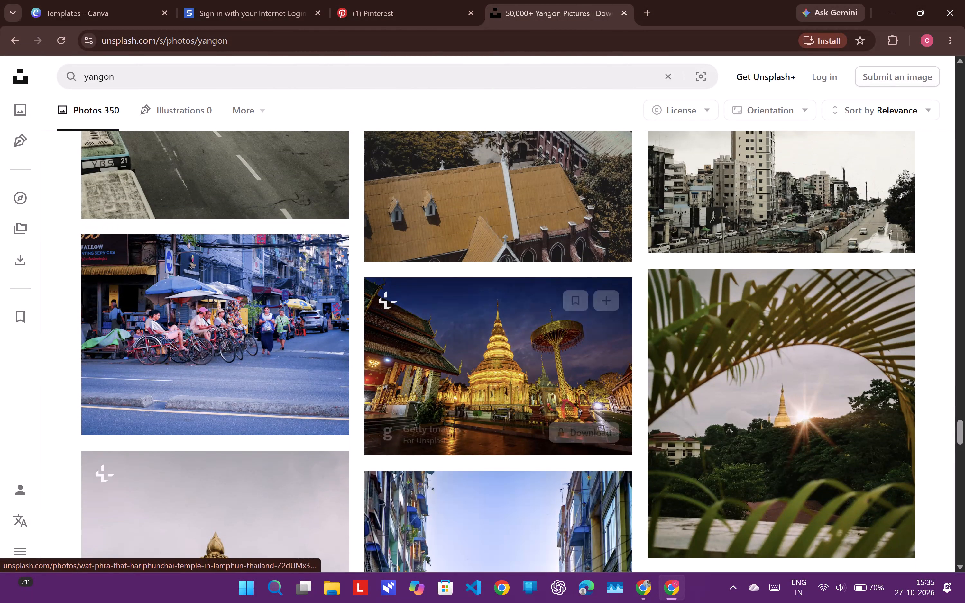
{"action": "left_click", "coordinate": [556, 383]}
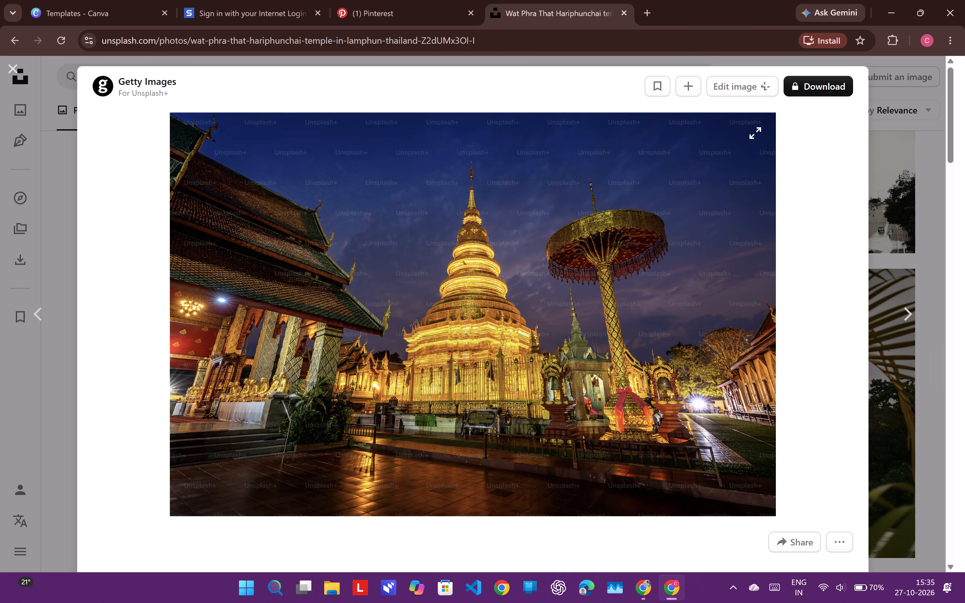
{"action": "scroll", "coordinate": [705, 413], "scroll_direction": "down", "scroll_amount": 5}
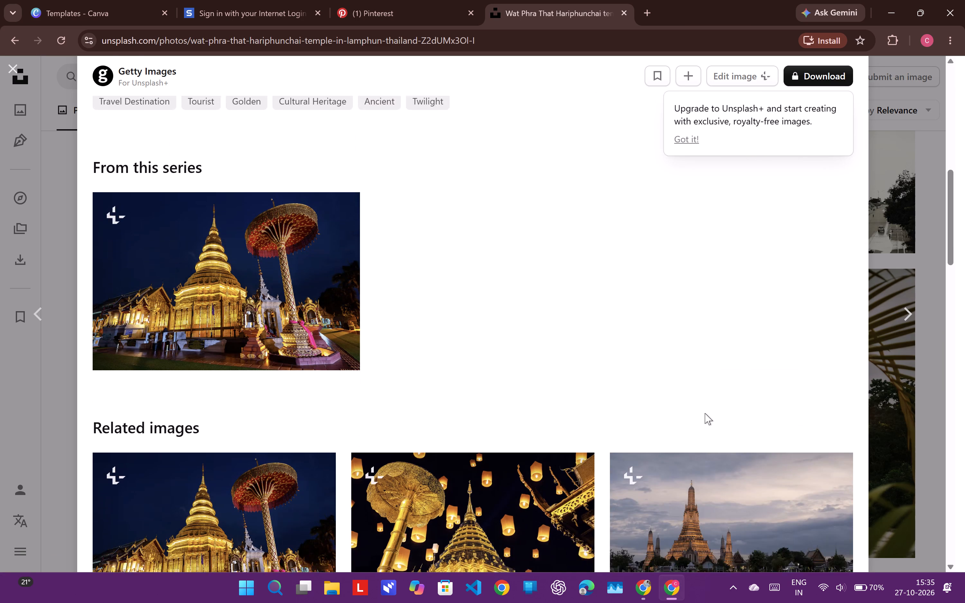
{"action": "scroll", "coordinate": [705, 413], "scroll_direction": "down", "scroll_amount": 3}
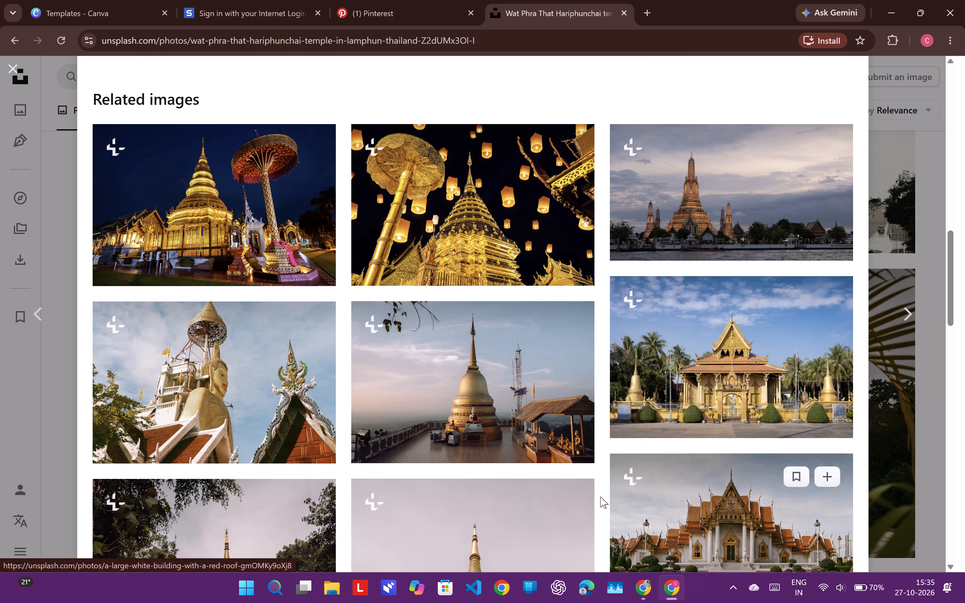
{"action": "scroll", "coordinate": [600, 497], "scroll_direction": "down", "scroll_amount": 3}
{"action": "scroll", "coordinate": [600, 497], "scroll_direction": "up", "scroll_amount": 13}
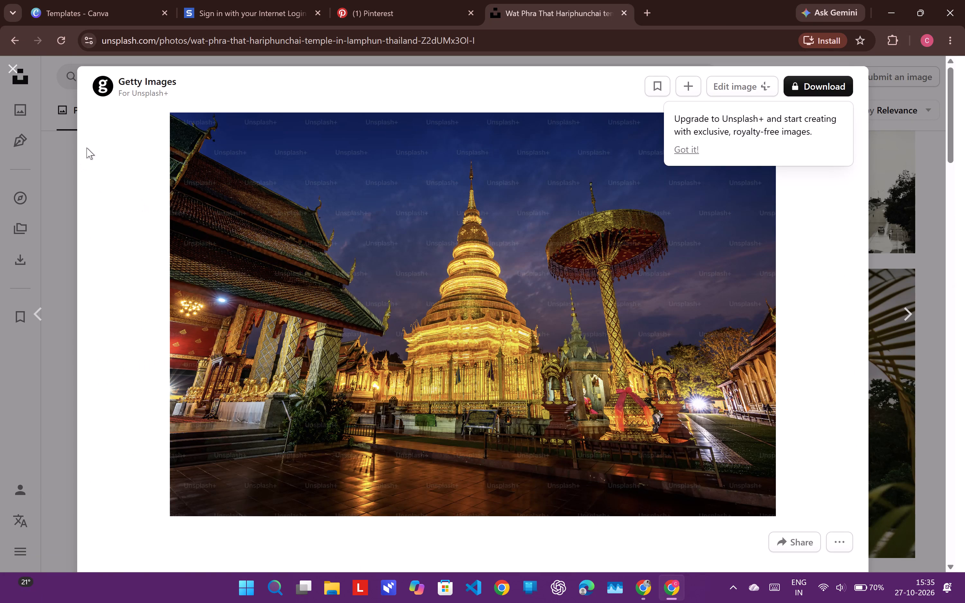
{"action": "left_click", "coordinate": [21, 73]}
Continue reviewing the Yangon photos further along, and go back over the earlier ones to the start of the results.
{"action": "scroll", "coordinate": [291, 231], "scroll_direction": "down", "scroll_amount": 2}
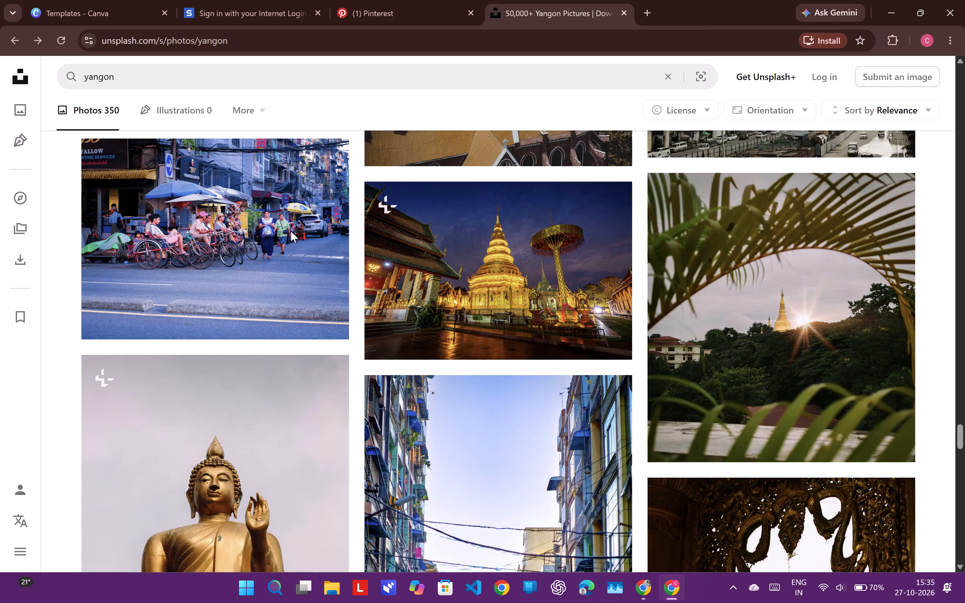
{"action": "scroll", "coordinate": [291, 231], "scroll_direction": "down", "scroll_amount": 6}
{"action": "scroll", "coordinate": [291, 231], "scroll_direction": "up", "scroll_amount": 2}
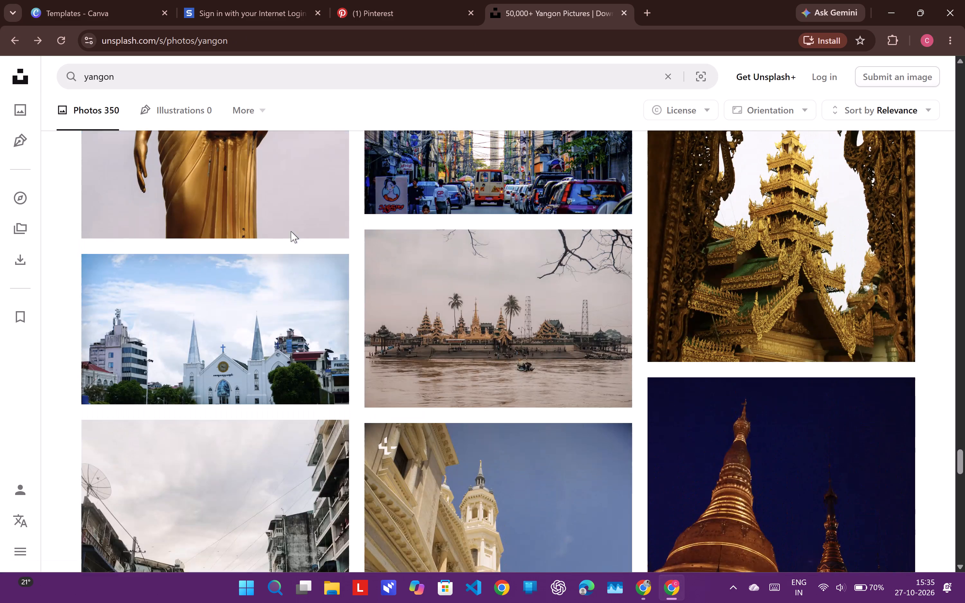
{"action": "scroll", "coordinate": [291, 231], "scroll_direction": "up", "scroll_amount": 1}
{"action": "scroll", "coordinate": [291, 231], "scroll_direction": "down", "scroll_amount": 9}
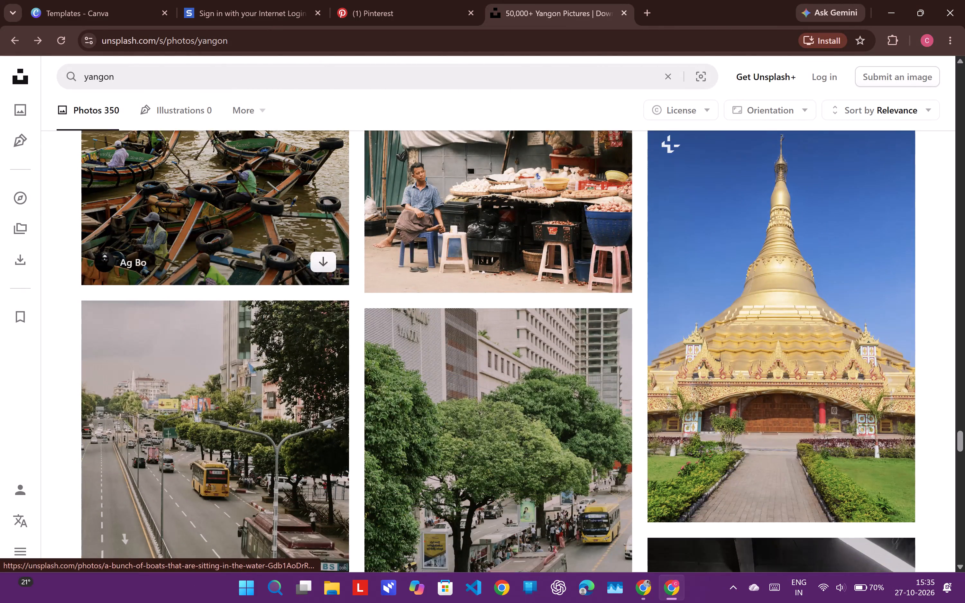
{"action": "scroll", "coordinate": [291, 231], "scroll_direction": "down", "scroll_amount": 9}
{"action": "scroll", "coordinate": [291, 231], "scroll_direction": "up", "scroll_amount": 9}
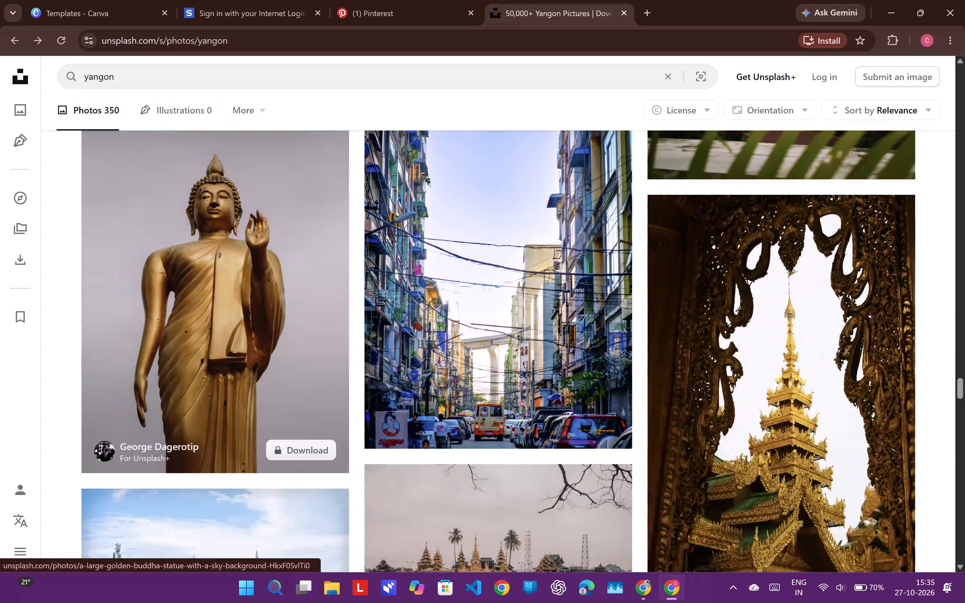
{"action": "scroll", "coordinate": [291, 231], "scroll_direction": "up", "scroll_amount": 20}
{"action": "scroll", "coordinate": [291, 231], "scroll_direction": "up", "scroll_amount": 5}
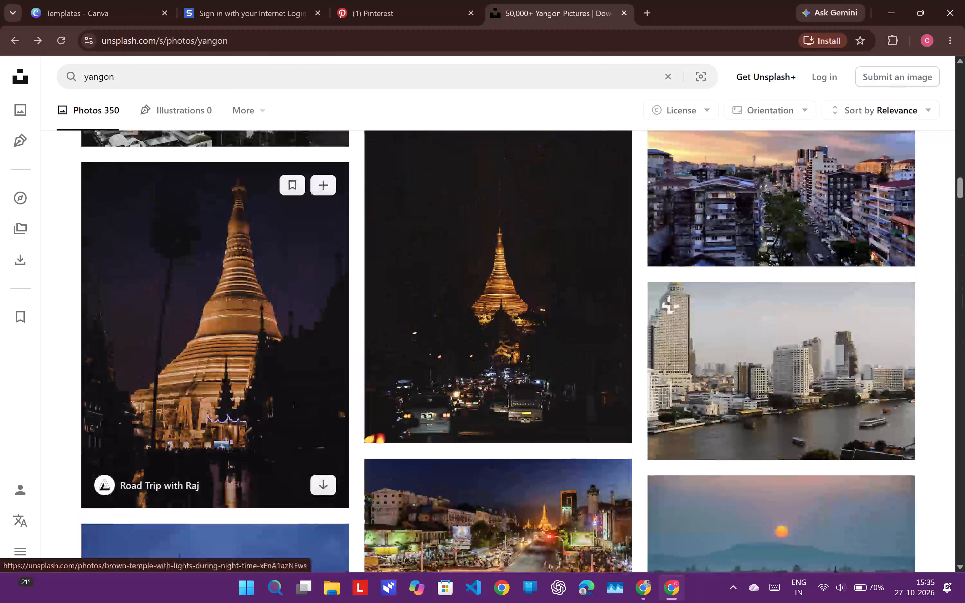
{"action": "scroll", "coordinate": [274, 450], "scroll_direction": "up", "scroll_amount": 3}
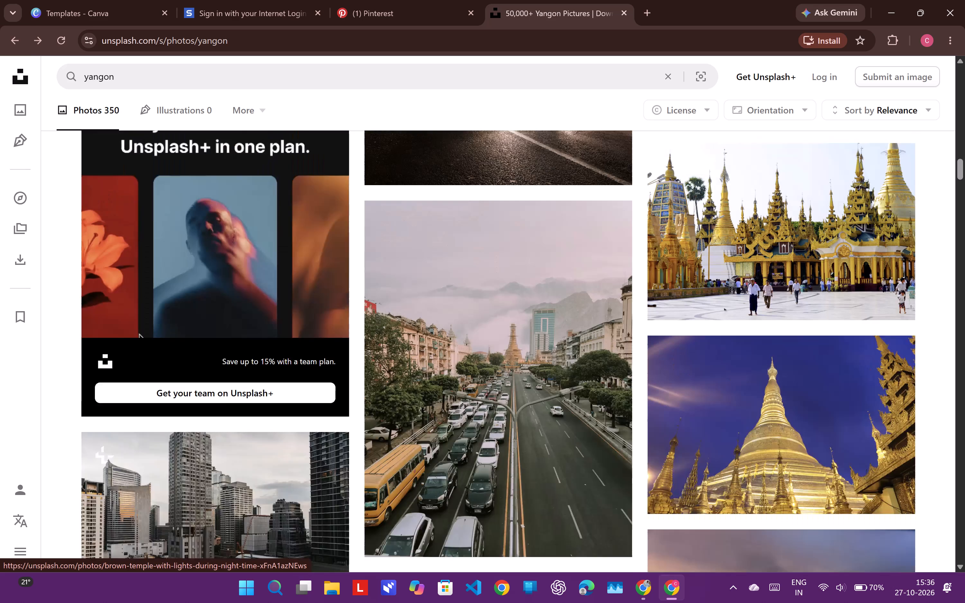
{"action": "scroll", "coordinate": [274, 450], "scroll_direction": "up", "scroll_amount": 7}
{"action": "scroll", "coordinate": [274, 450], "scroll_direction": "down", "scroll_amount": 3}
{"action": "scroll", "coordinate": [274, 450], "scroll_direction": "up", "scroll_amount": 4}
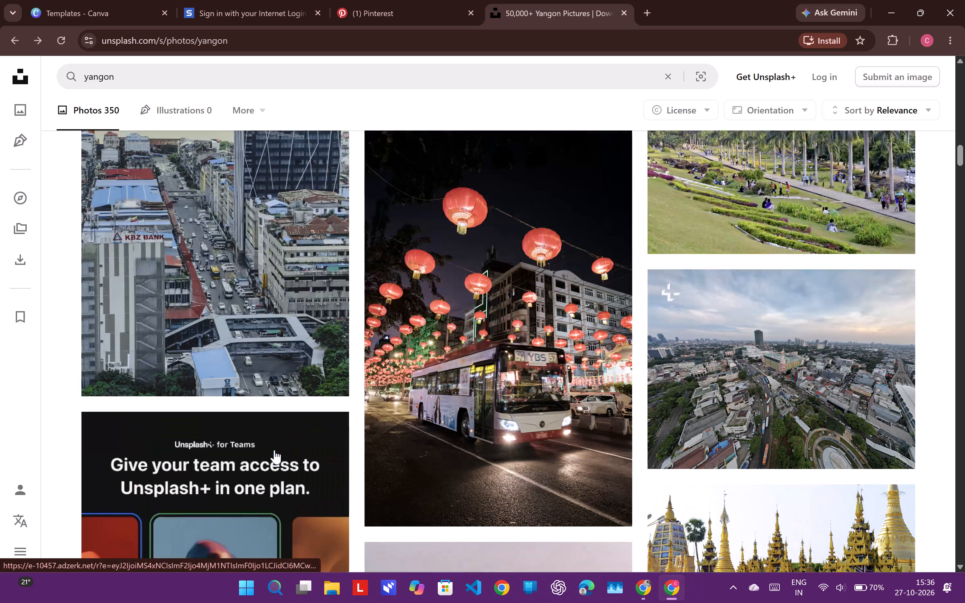
{"action": "scroll", "coordinate": [274, 450], "scroll_direction": "up", "scroll_amount": 9}
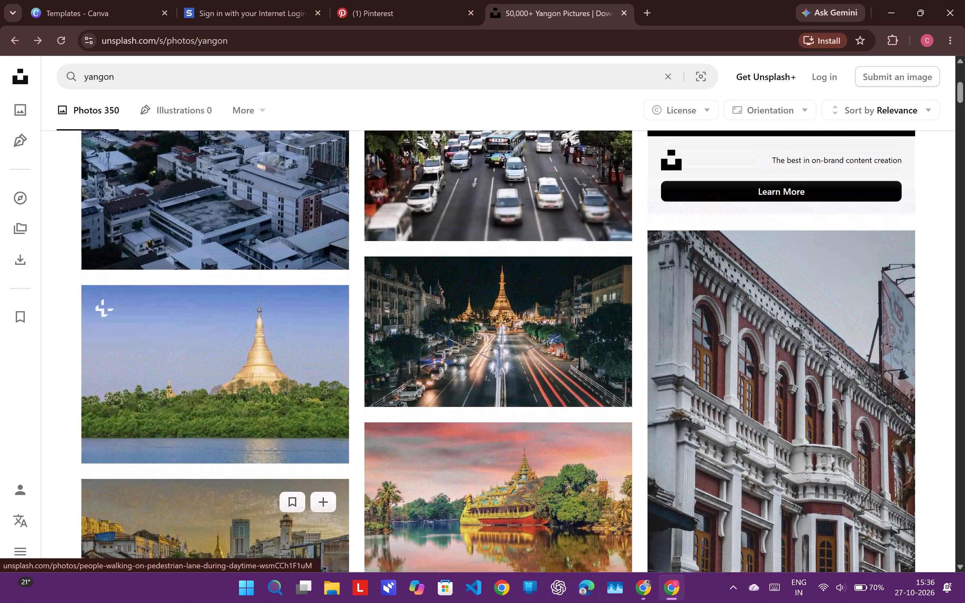
{"action": "scroll", "coordinate": [274, 450], "scroll_direction": "up", "scroll_amount": 1}
{"action": "scroll", "coordinate": [321, 398], "scroll_direction": "up", "scroll_amount": 5}
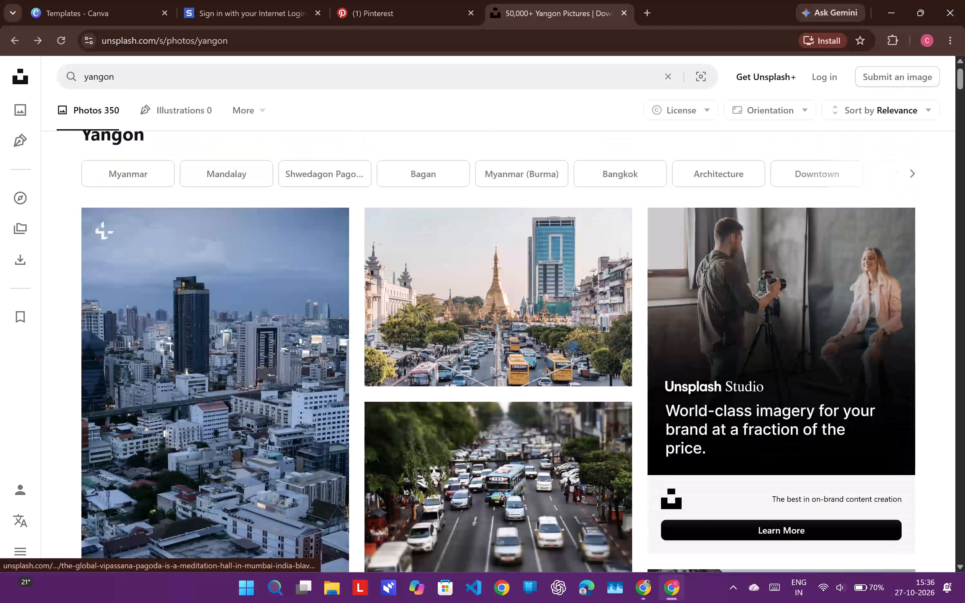
Return to the Google results for Yangon Myanmar images and open Pinterest's "Yangon Myanmar" ideas page.
{"action": "scroll", "coordinate": [422, 380], "scroll_direction": "right", "scroll_amount": 6}
{"action": "scroll", "coordinate": [355, 384], "scroll_direction": "down", "scroll_amount": 2}
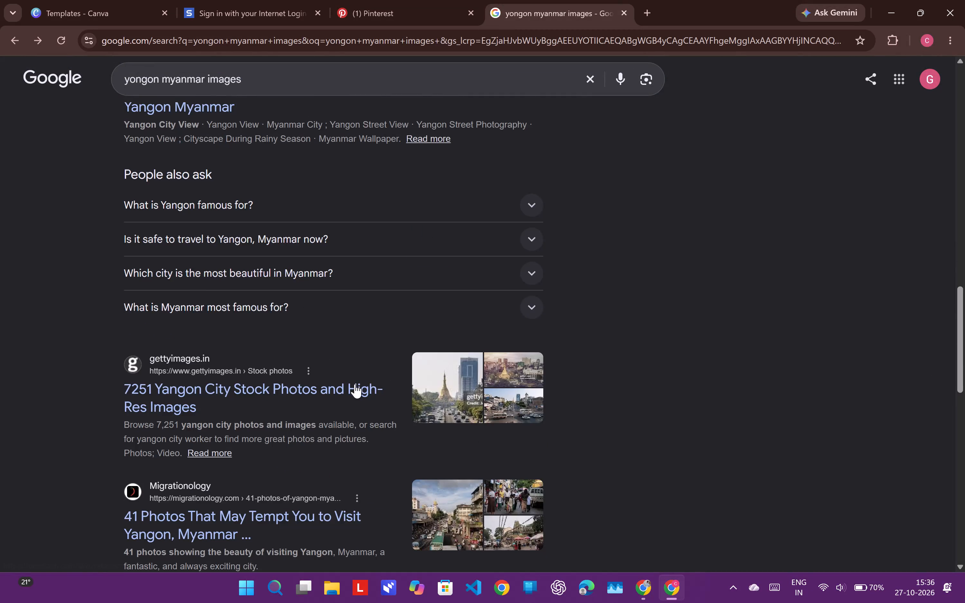
{"action": "scroll", "coordinate": [355, 384], "scroll_direction": "up", "scroll_amount": 1}
{"action": "left_click", "coordinate": [172, 365]}
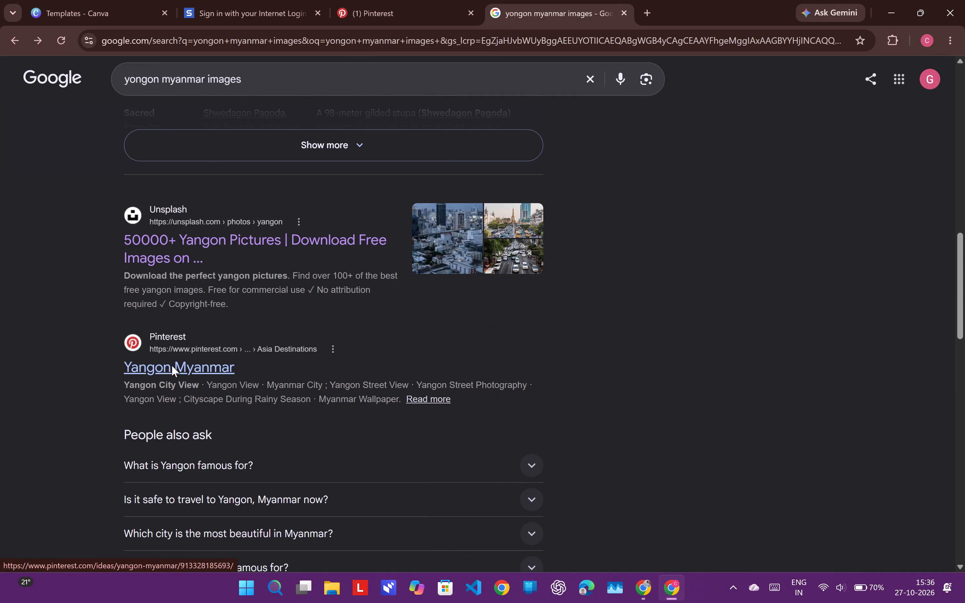
{"action": "left_click", "coordinate": [172, 365]}
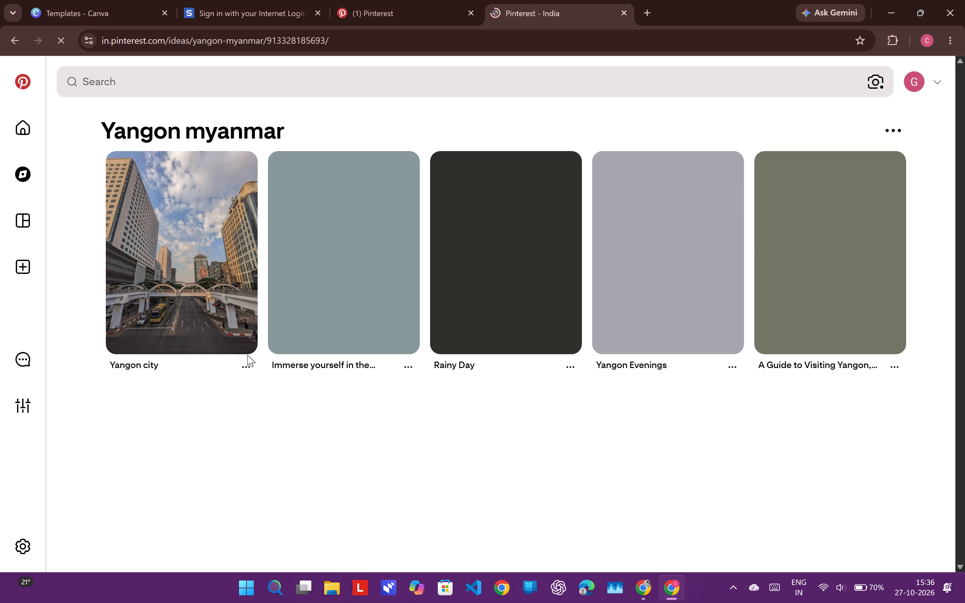
Open the pin of the golden Shwedagon Pagoda with a tall palm and red-robed monks from the Yangon ideas.
{"action": "scroll", "coordinate": [473, 390], "scroll_direction": "down", "scroll_amount": 3}
{"action": "scroll", "coordinate": [577, 340], "scroll_direction": "down", "scroll_amount": 3}
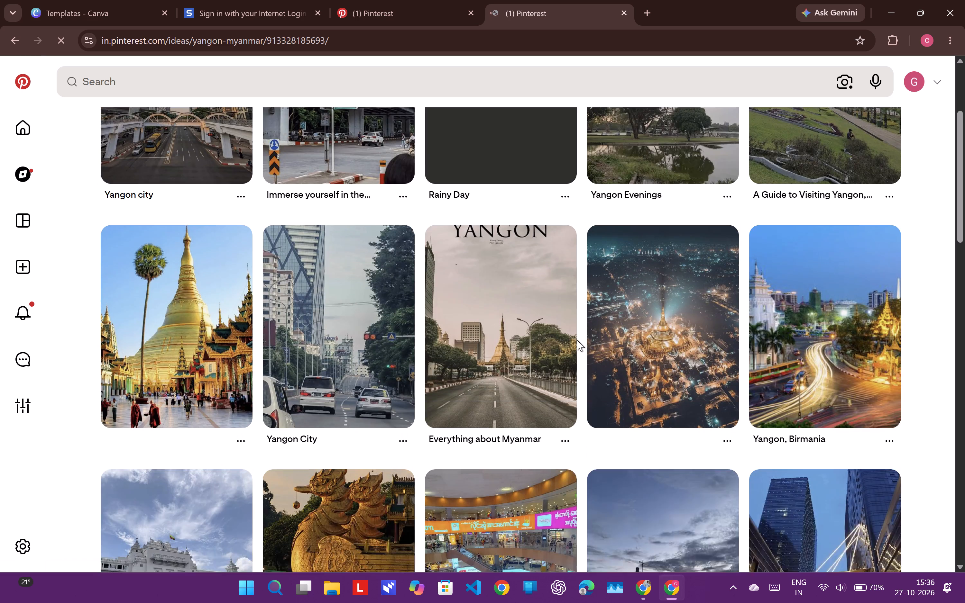
{"action": "scroll", "coordinate": [577, 340], "scroll_direction": "up", "scroll_amount": 2}
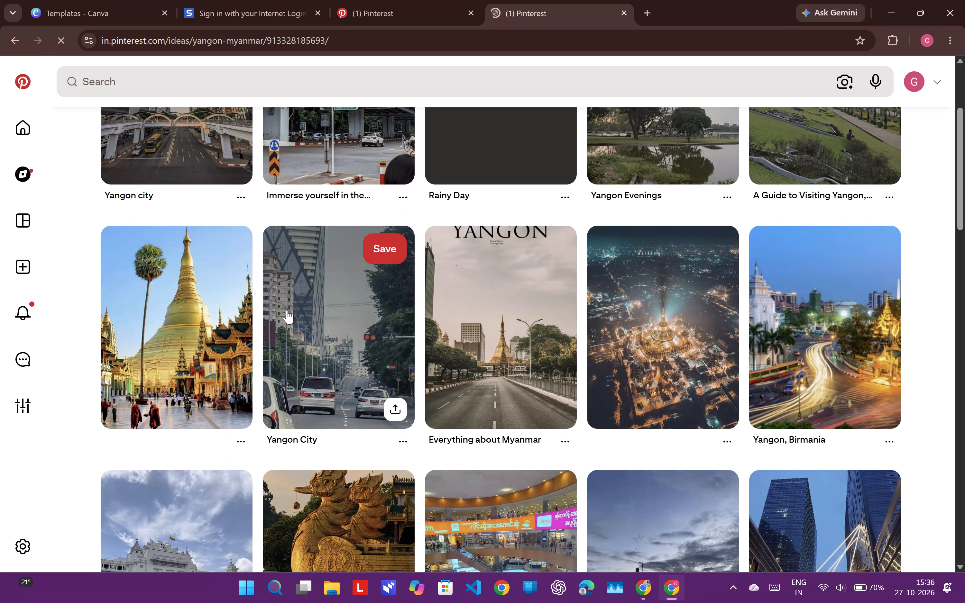
{"action": "left_click", "coordinate": [216, 322]}
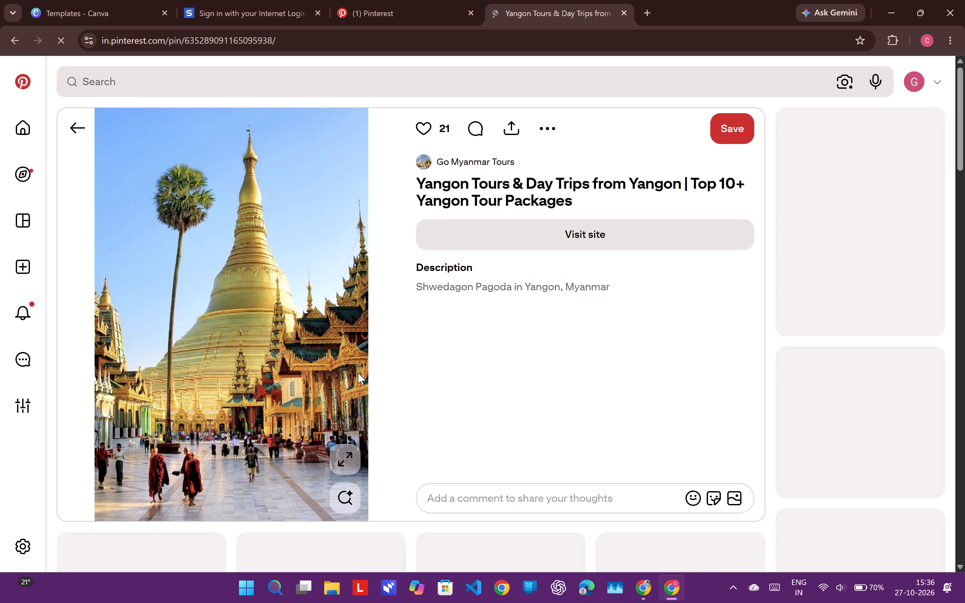
Examine the related pins below the Shwedagon Pagoda pin for a suitable Yangon or Myanmar pagoda image.
{"action": "scroll", "coordinate": [413, 380], "scroll_direction": "down", "scroll_amount": 3}
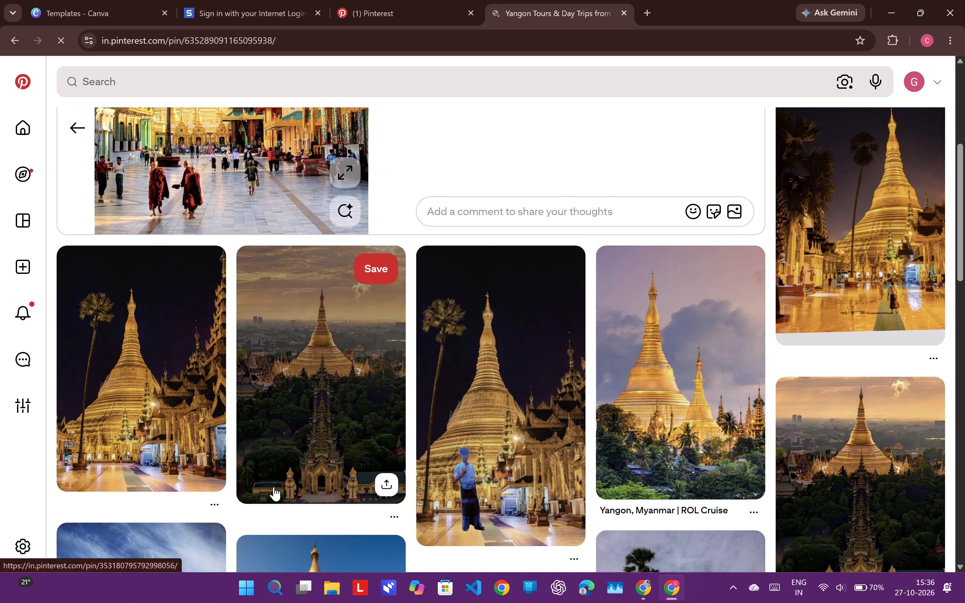
{"action": "scroll", "coordinate": [442, 490], "scroll_direction": "down", "scroll_amount": 4}
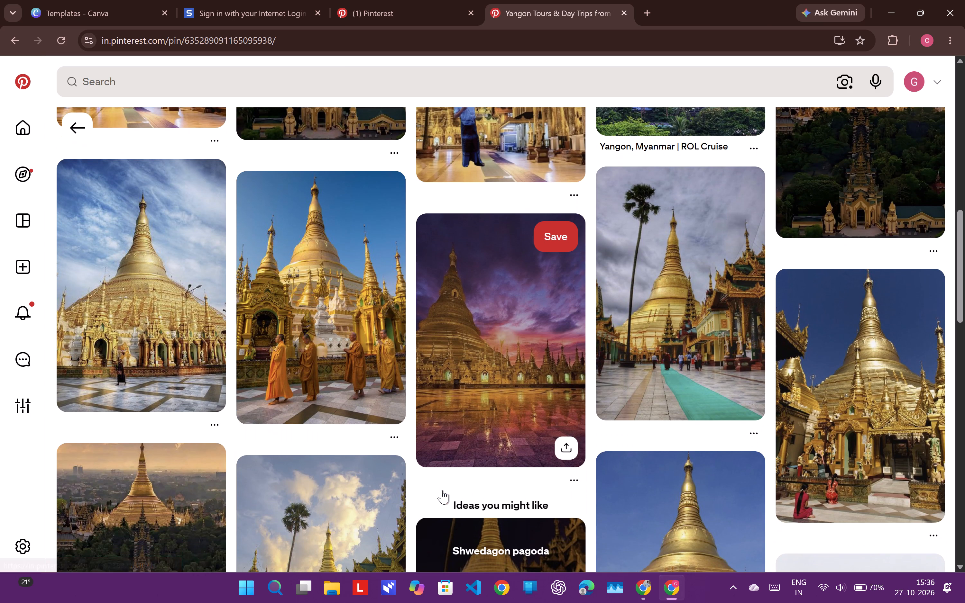
{"action": "scroll", "coordinate": [442, 490], "scroll_direction": "down", "scroll_amount": 2}
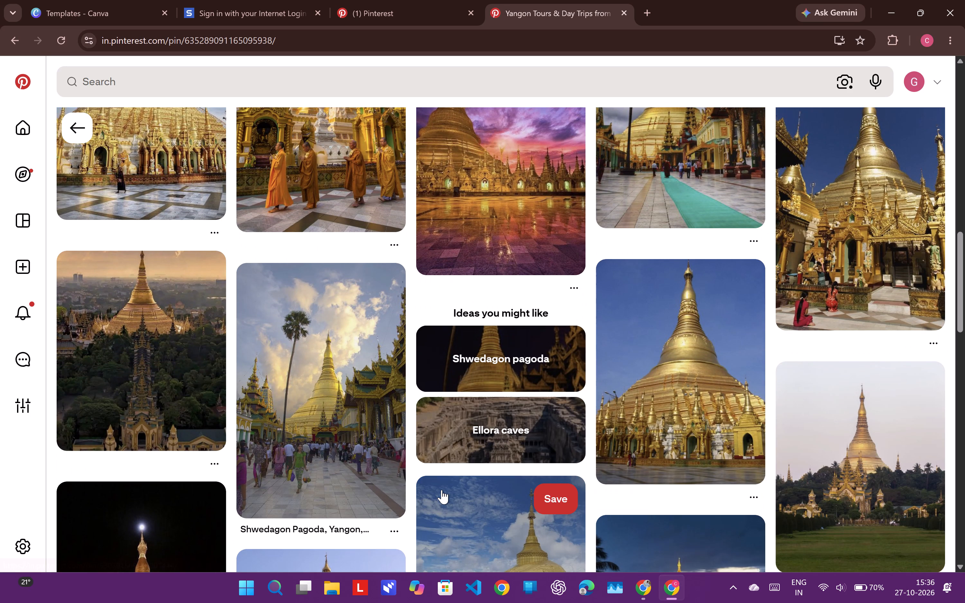
{"action": "scroll", "coordinate": [702, 396], "scroll_direction": "down", "scroll_amount": 3}
{"action": "scroll", "coordinate": [659, 415], "scroll_direction": "down", "scroll_amount": 4}
{"action": "scroll", "coordinate": [428, 517], "scroll_direction": "down", "scroll_amount": 3}
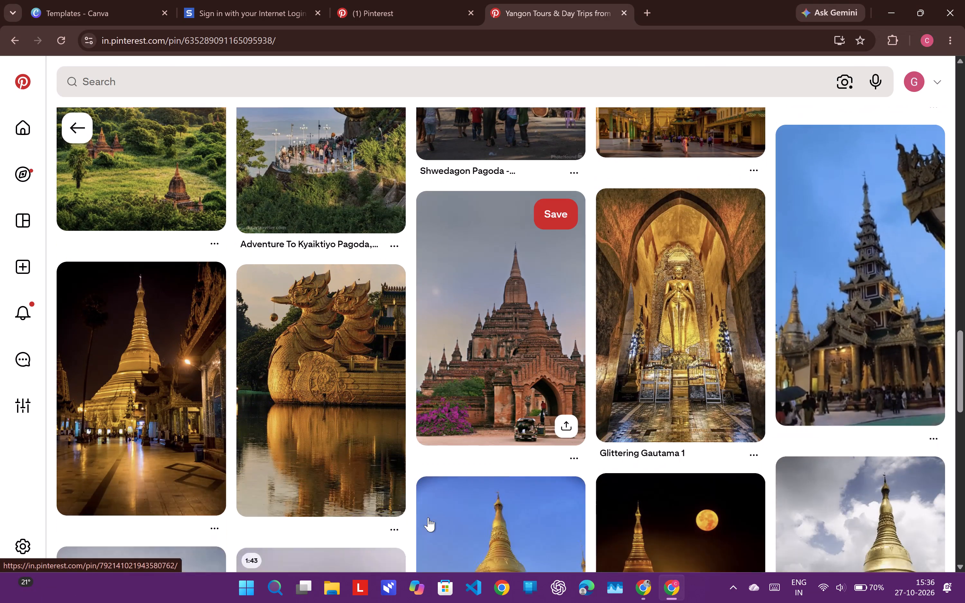
{"action": "scroll", "coordinate": [428, 517], "scroll_direction": "down", "scroll_amount": 1}
{"action": "scroll", "coordinate": [428, 517], "scroll_direction": "up", "scroll_amount": 3}
{"action": "scroll", "coordinate": [428, 517], "scroll_direction": "down", "scroll_amount": 4}
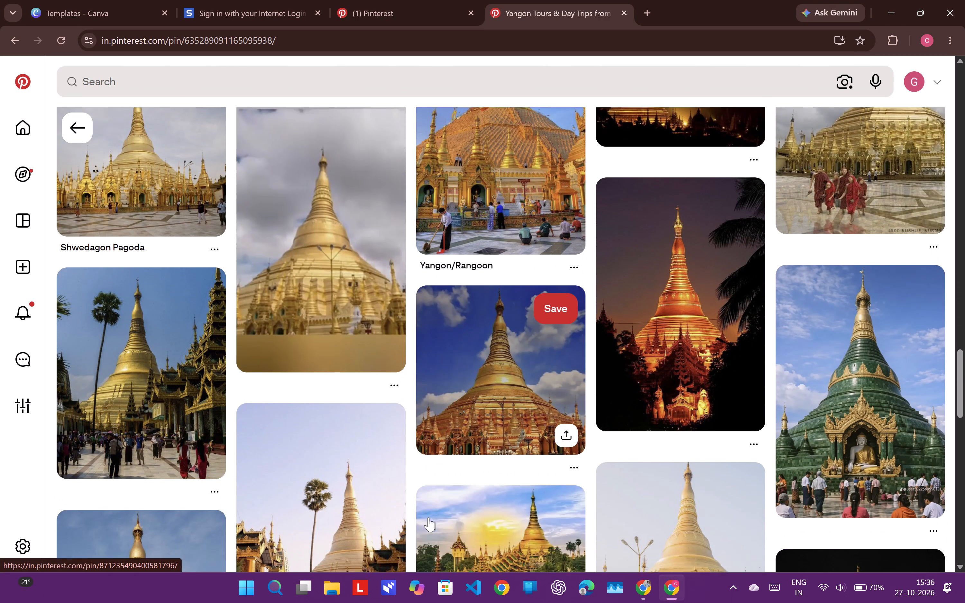
{"action": "scroll", "coordinate": [428, 517], "scroll_direction": "down", "scroll_amount": 2}
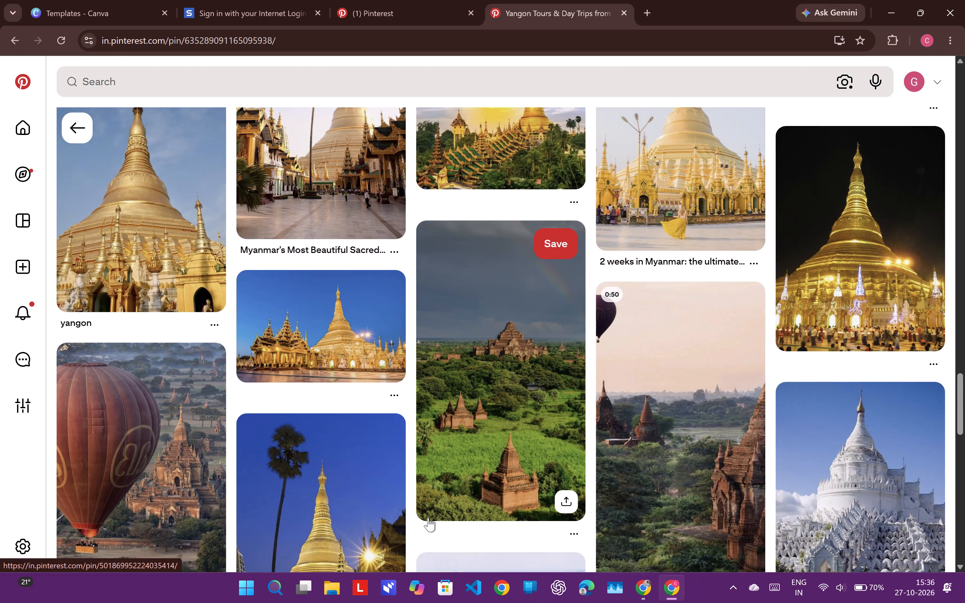
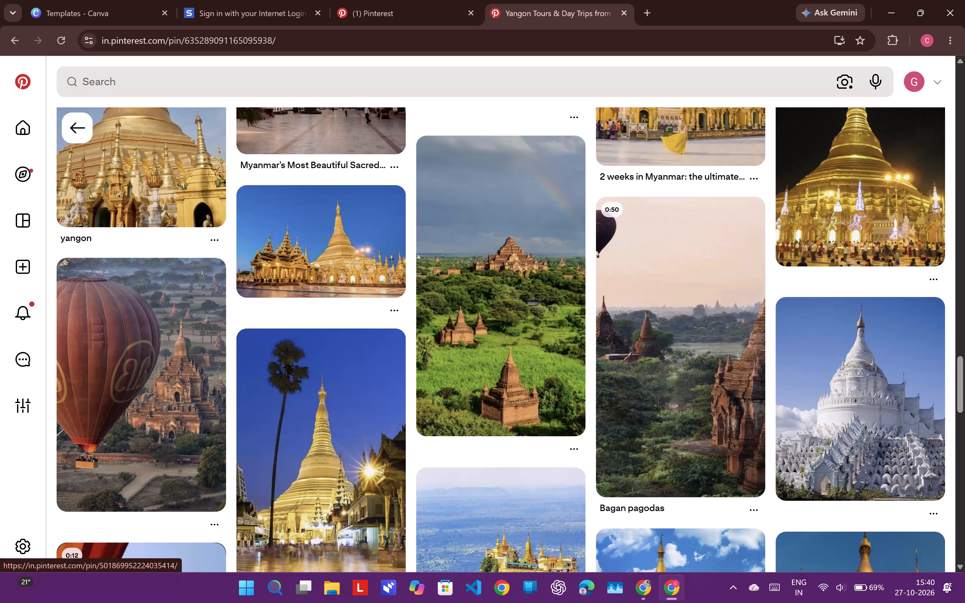
Switch to the Canva templates page and search it for "educational posters".
{"action": "left_click", "coordinate": [537, 85]}
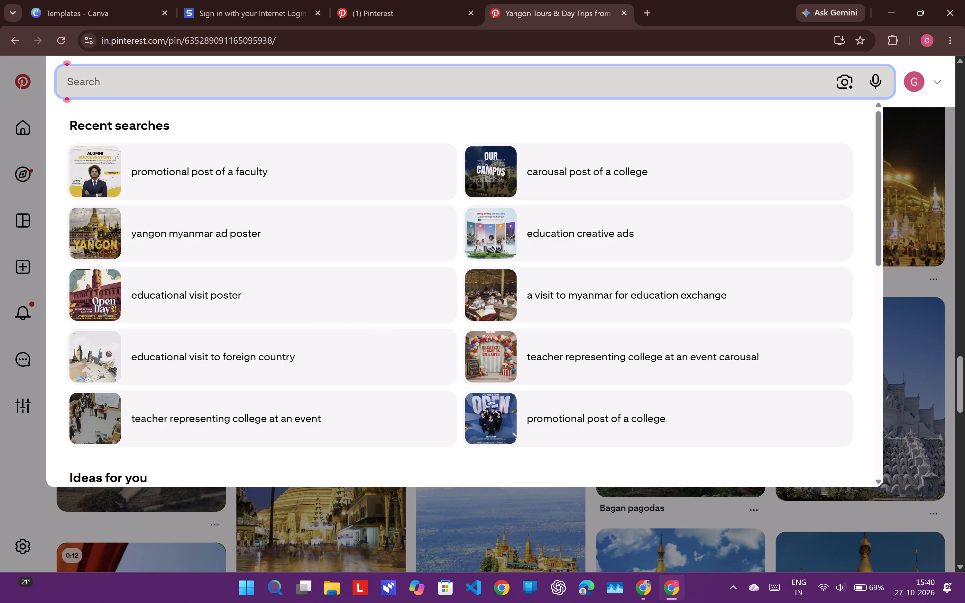
{"action": "type", "text": "educ"}
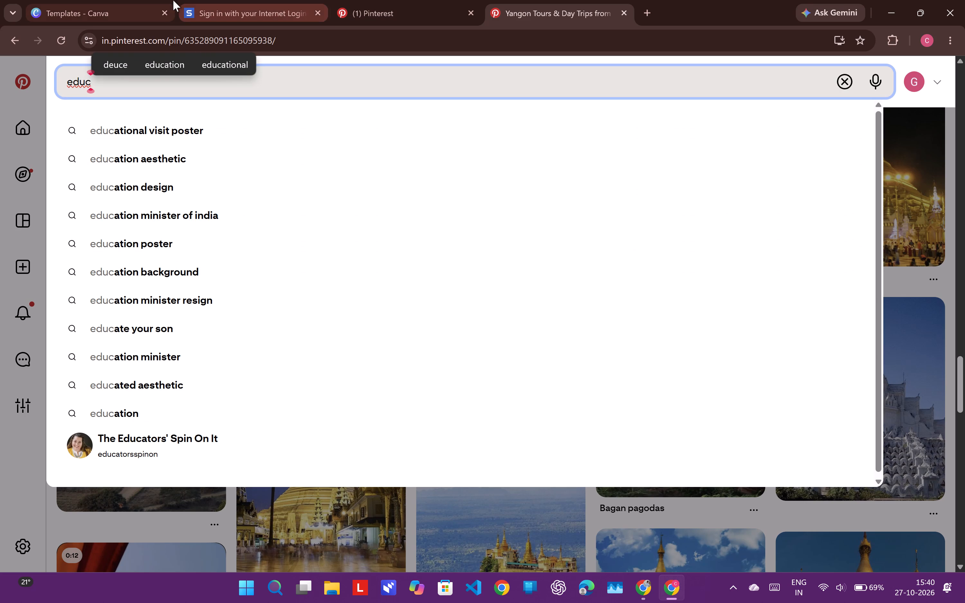
{"action": "left_click", "coordinate": [102, 0]}
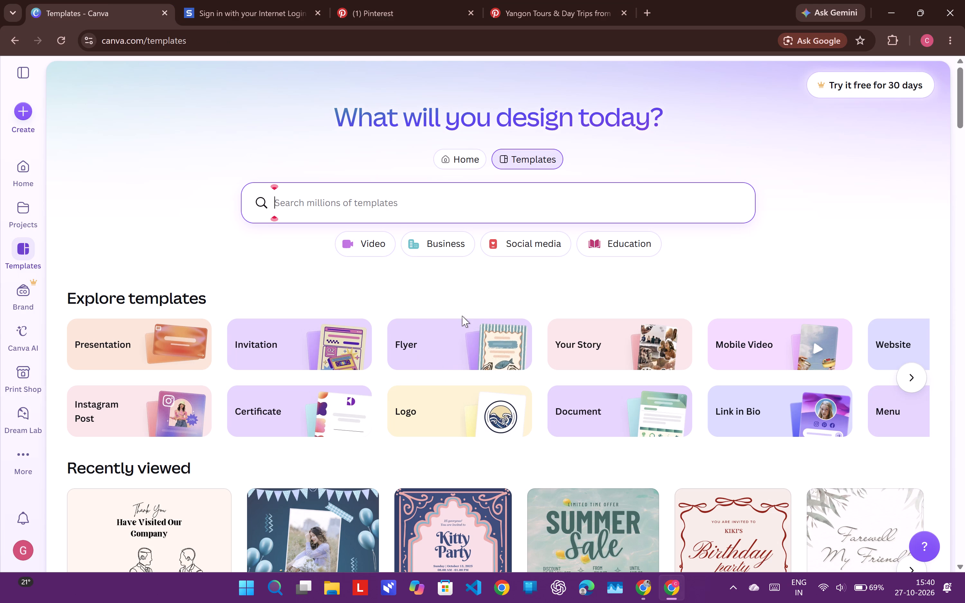
{"action": "left_click", "coordinate": [421, 206]}
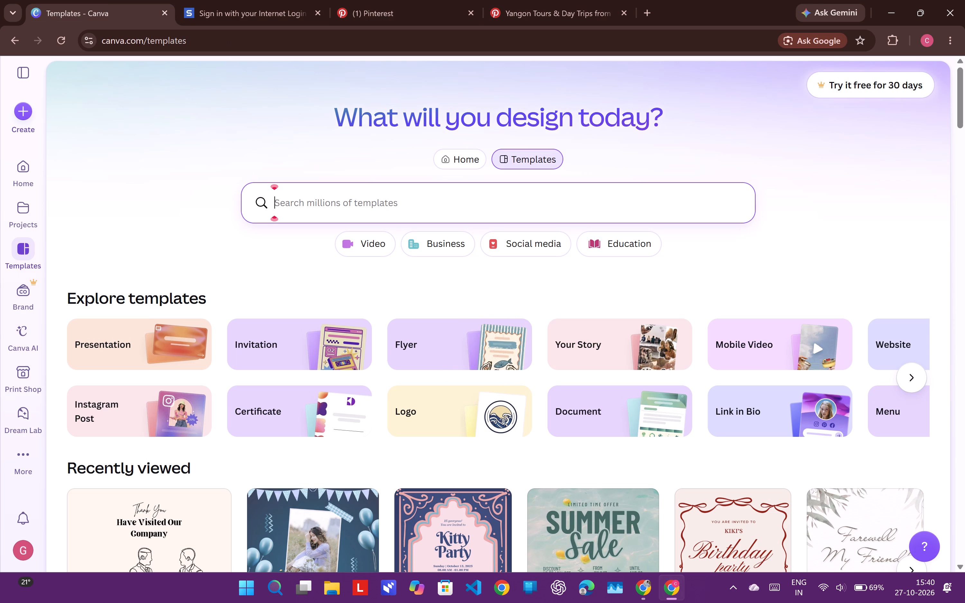
{"action": "type", "text": "educato"}
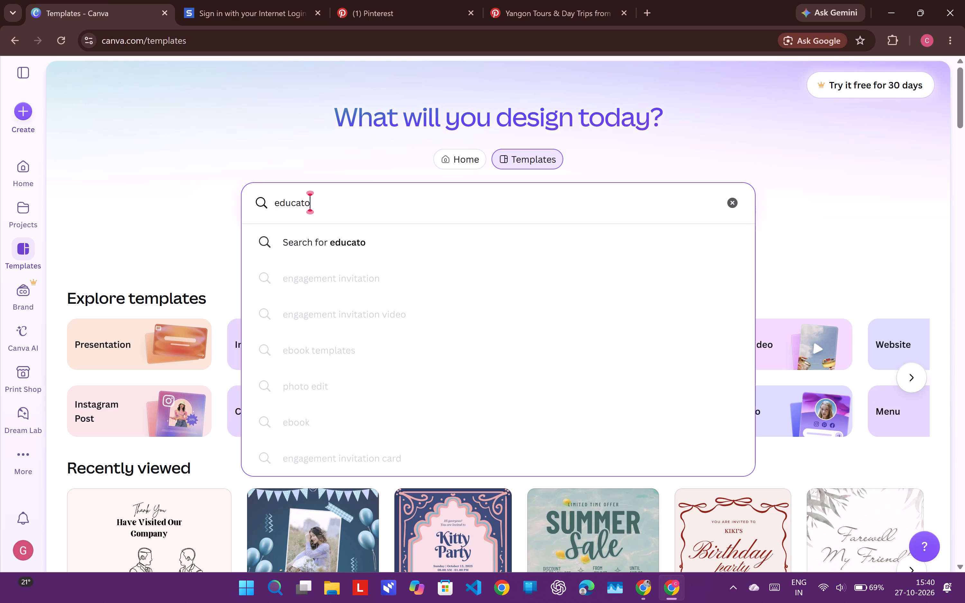
{"action": "key", "text": "BackSpace"}
{"action": "type", "text": "io"}
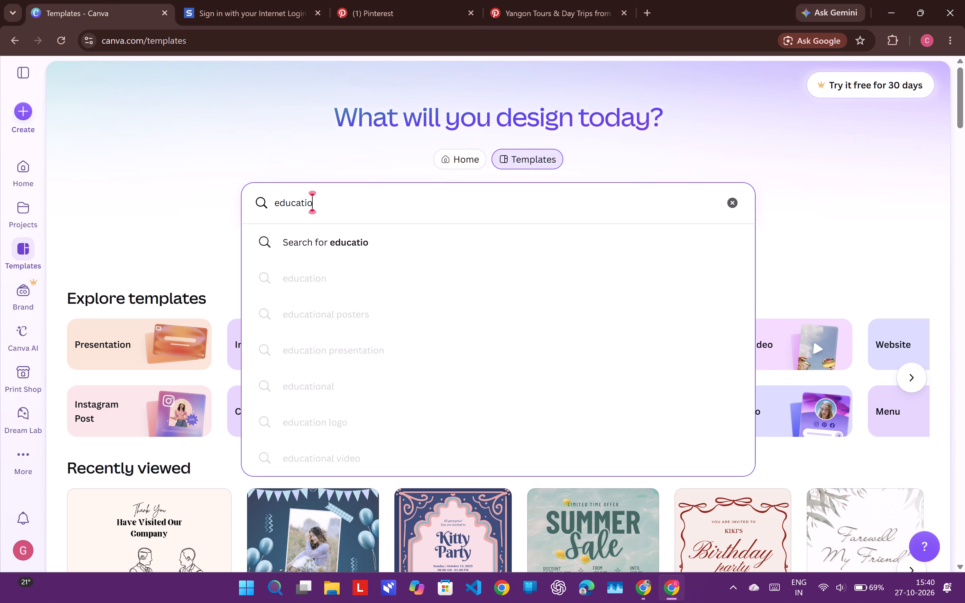
{"action": "key", "text": "BackSpace"}
{"action": "type", "text": "nal"}
{"action": "key", "text": "space"}
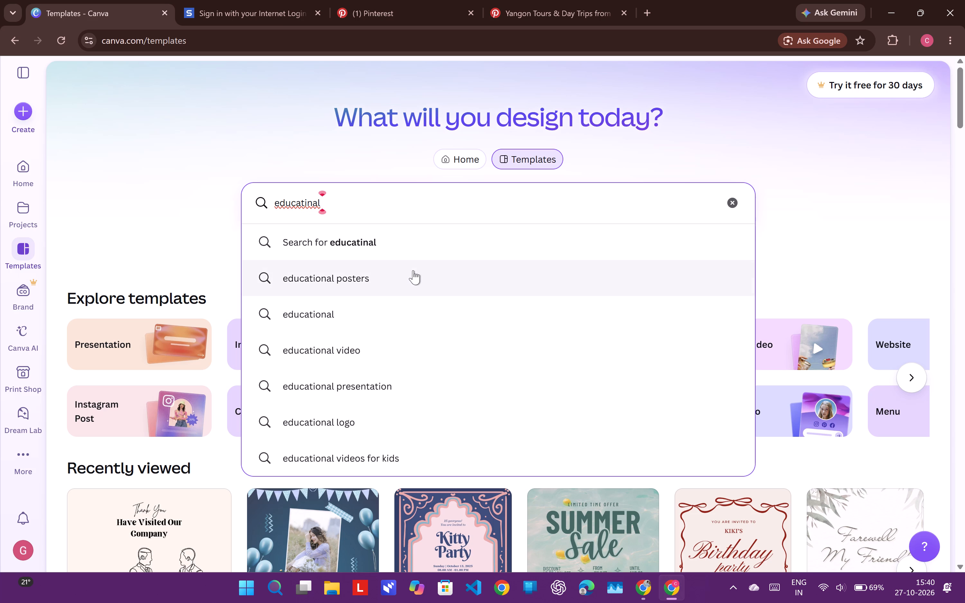
{"action": "left_click", "coordinate": [413, 270]}
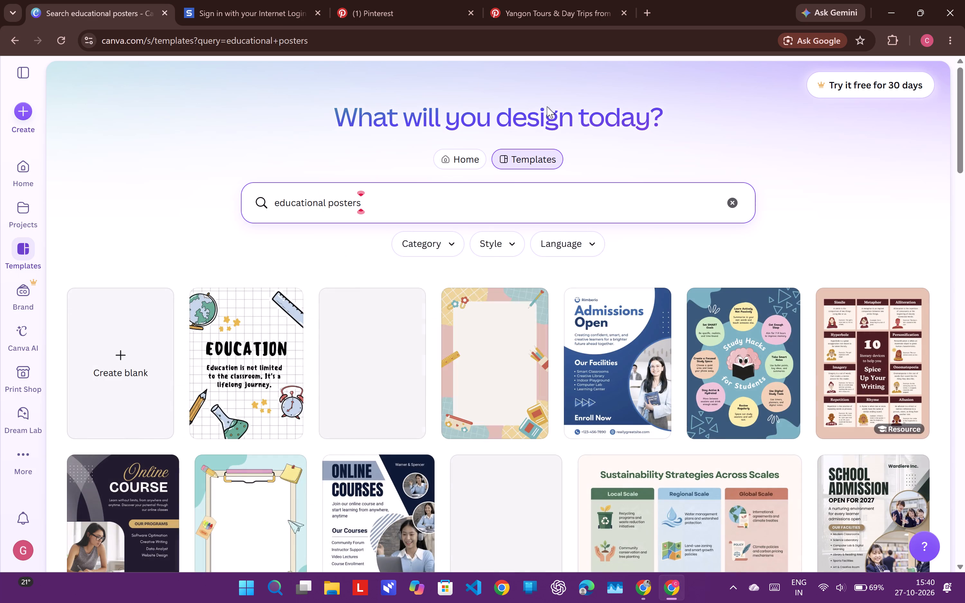
Create a blank poster design from the educational posters template results.
{"action": "left_click", "coordinate": [434, 196]}
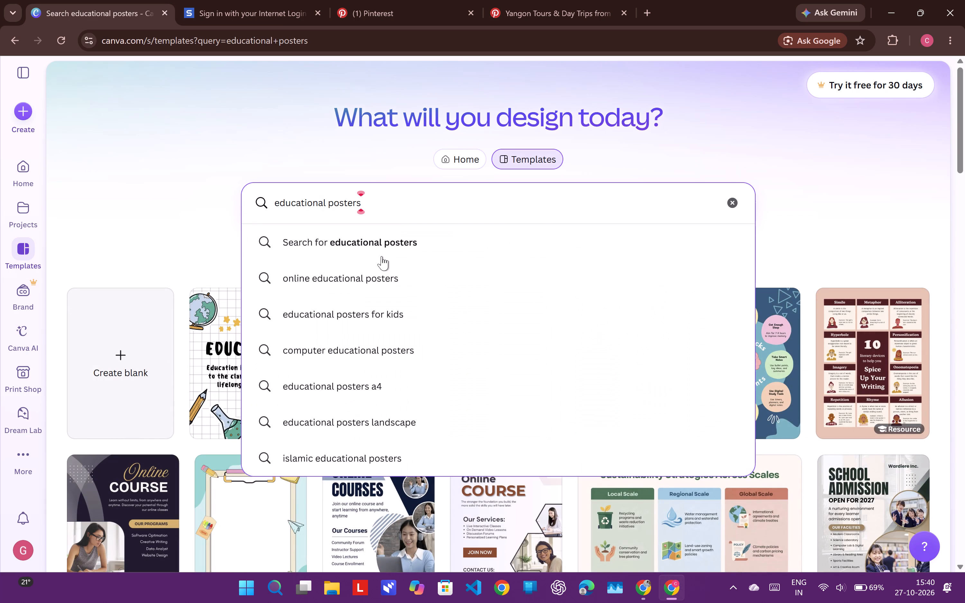
{"action": "left_click", "coordinate": [215, 131]}
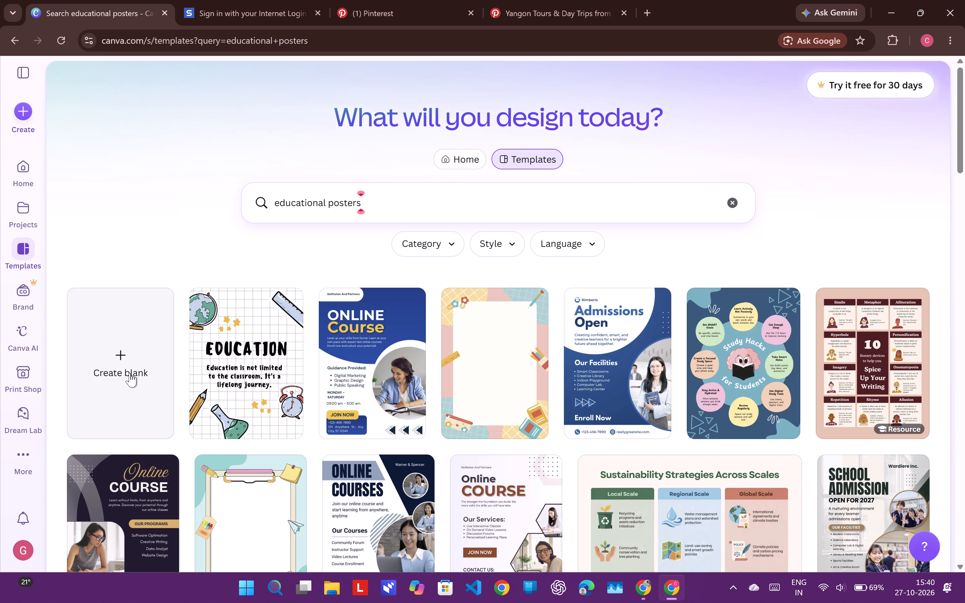
{"action": "left_click", "coordinate": [130, 373]}
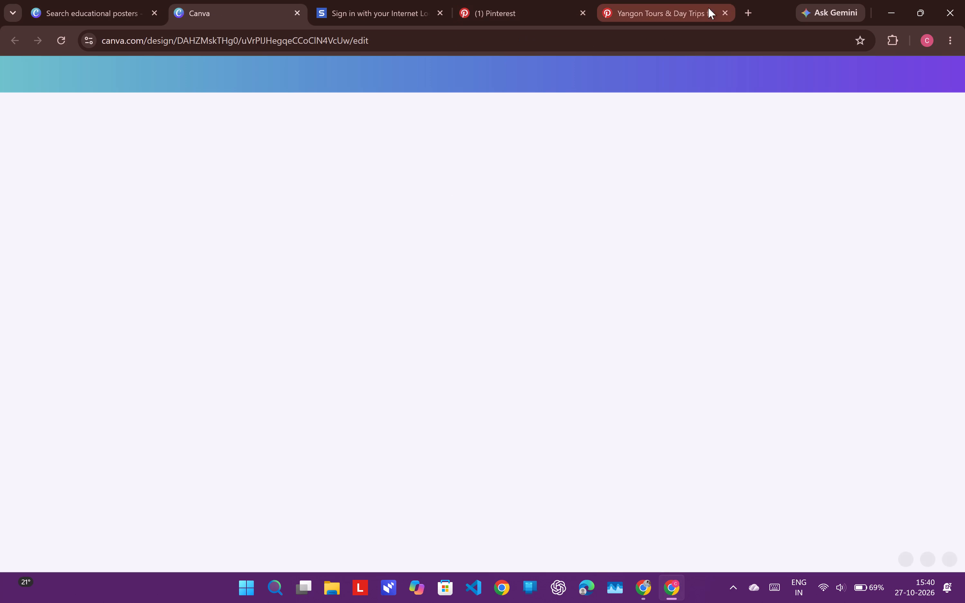
Open Pinterest in a new browser tab and search it for "white minimal background".
{"action": "left_click", "coordinate": [755, 11]}
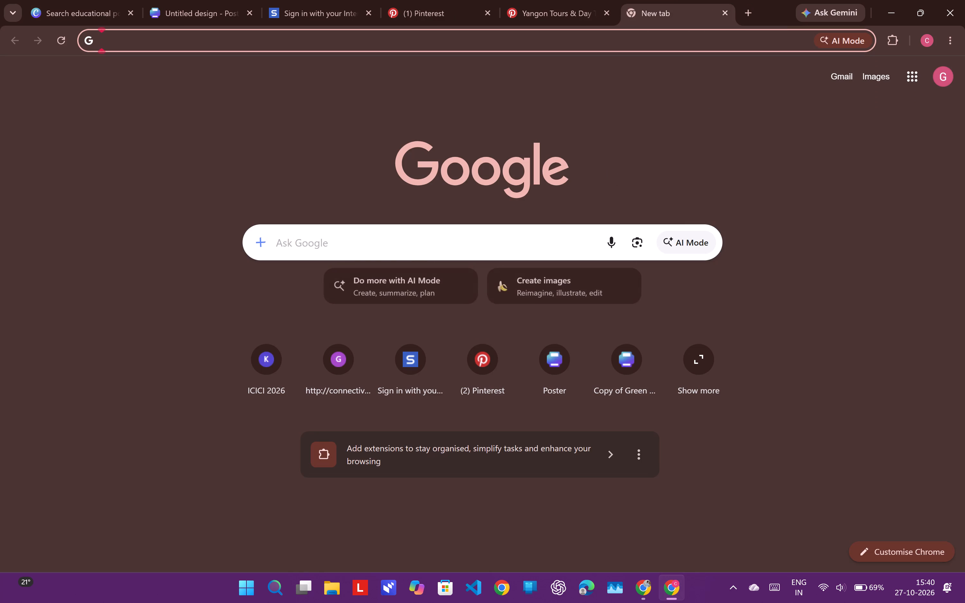
{"action": "left_click", "coordinate": [489, 358]}
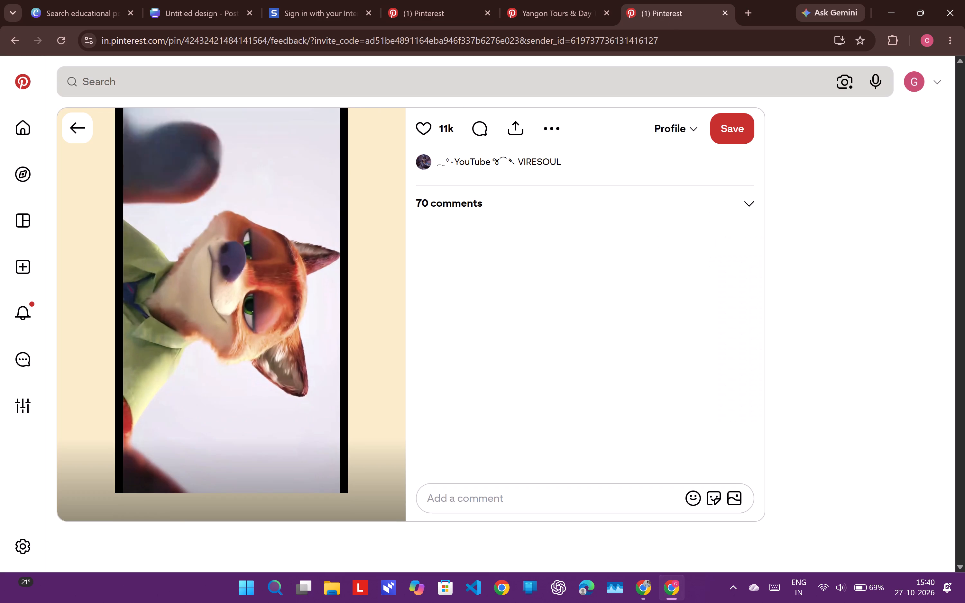
{"action": "left_click", "coordinate": [284, 81]}
{"action": "type", "text": "whi"}
{"action": "type", "text": "te"}
{"action": "key", "text": "space"}
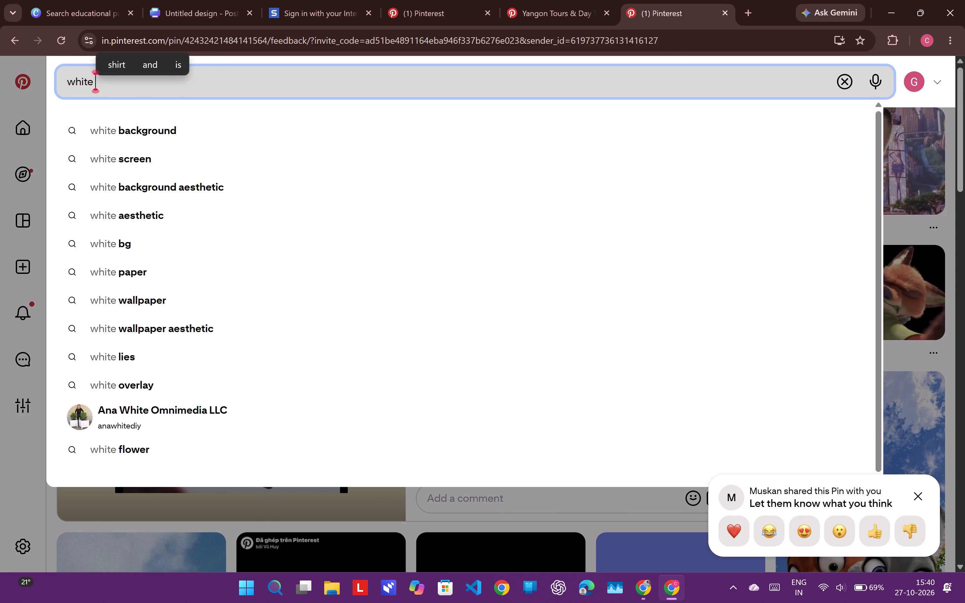
{"action": "type", "text": "minimal background"}
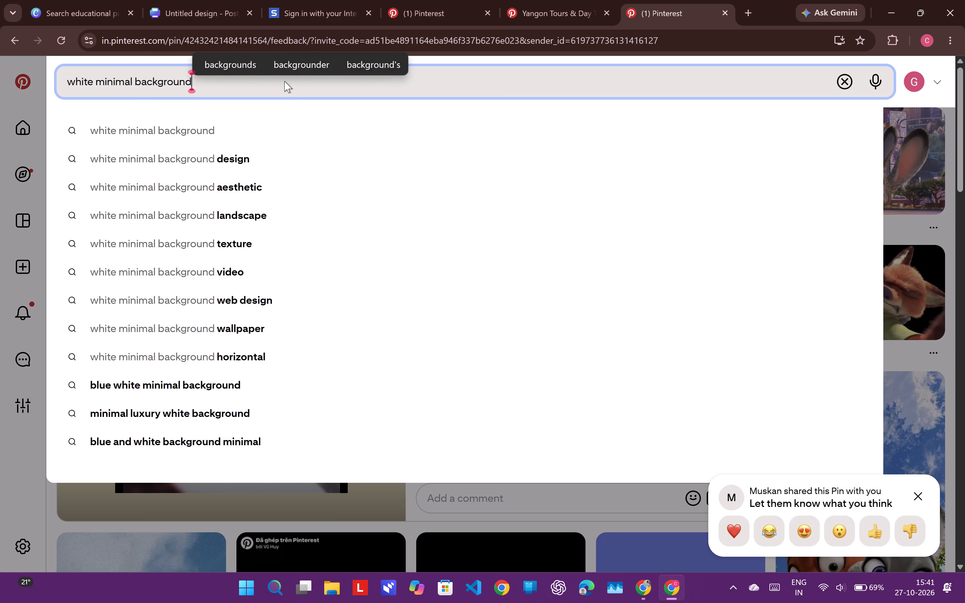
{"action": "key", "text": "Return"}
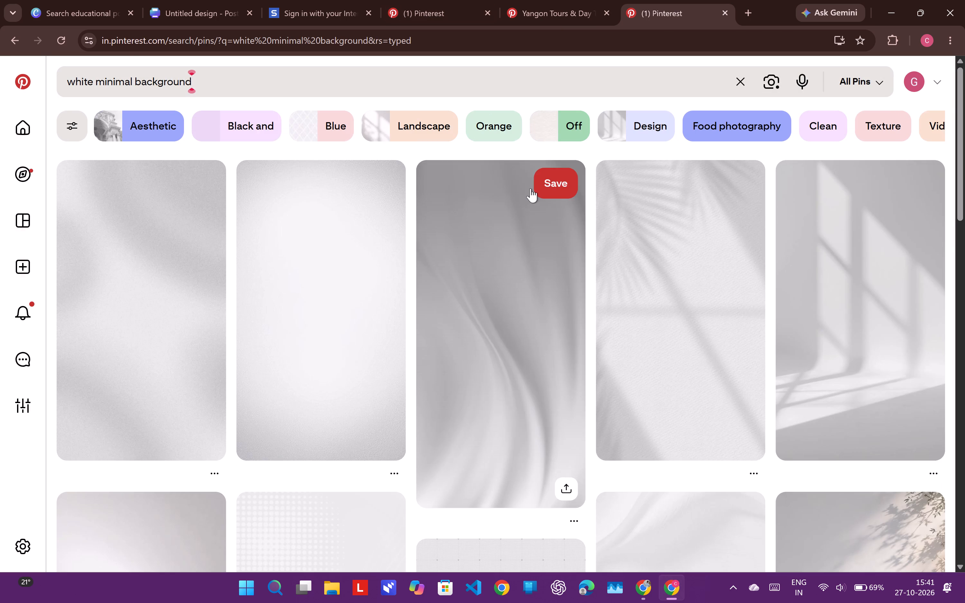
Look through the white minimal background results and open the pin of a pale hall with radiating wall lines.
{"action": "scroll", "coordinate": [530, 188], "scroll_direction": "down", "scroll_amount": 2}
{"action": "scroll", "coordinate": [651, 217], "scroll_direction": "down", "scroll_amount": 4}
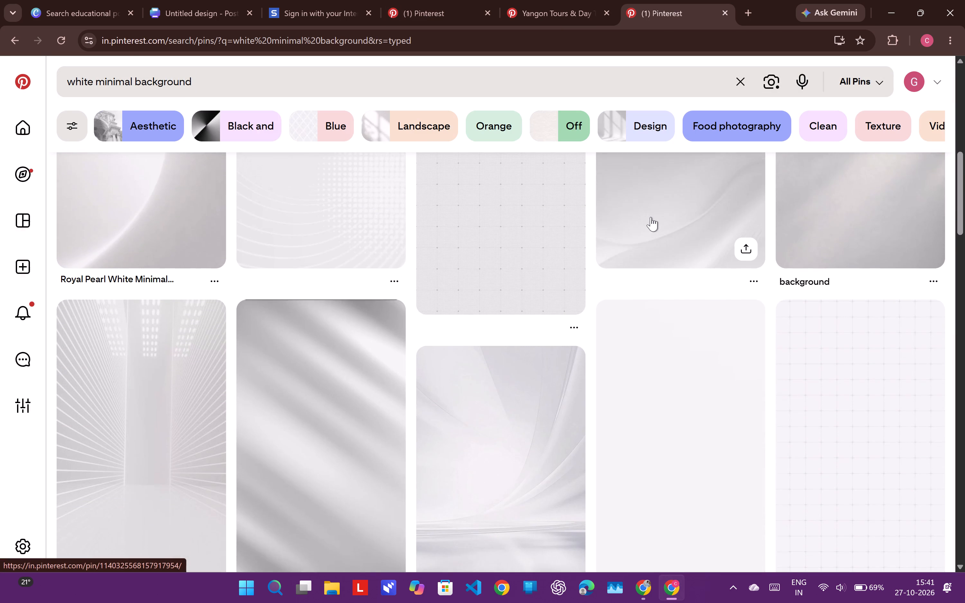
{"action": "scroll", "coordinate": [415, 277], "scroll_direction": "down", "scroll_amount": 2}
{"action": "scroll", "coordinate": [415, 277], "scroll_direction": "up", "scroll_amount": 1}
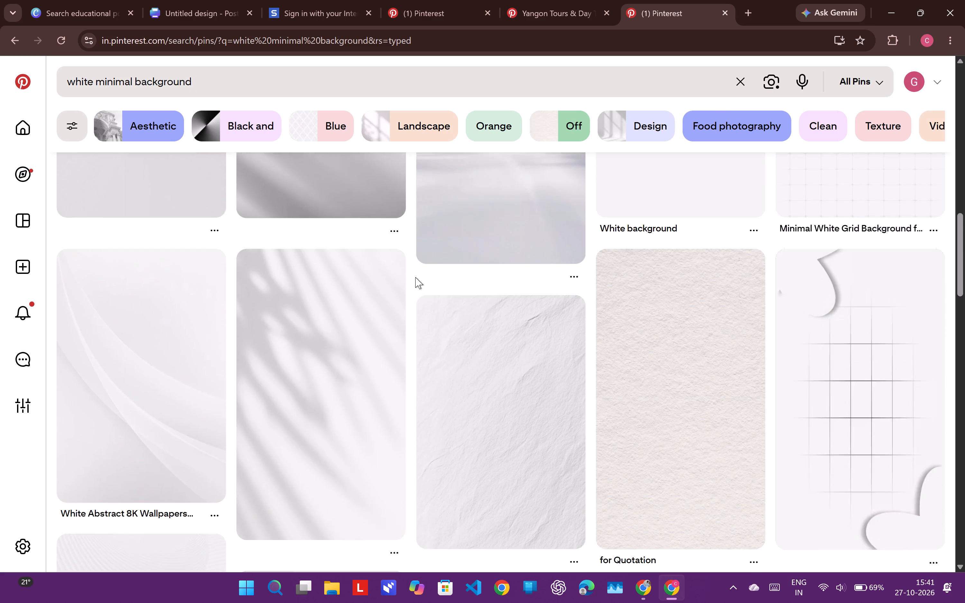
{"action": "scroll", "coordinate": [415, 277], "scroll_direction": "up", "scroll_amount": 1}
{"action": "scroll", "coordinate": [415, 277], "scroll_direction": "down", "scroll_amount": 2}
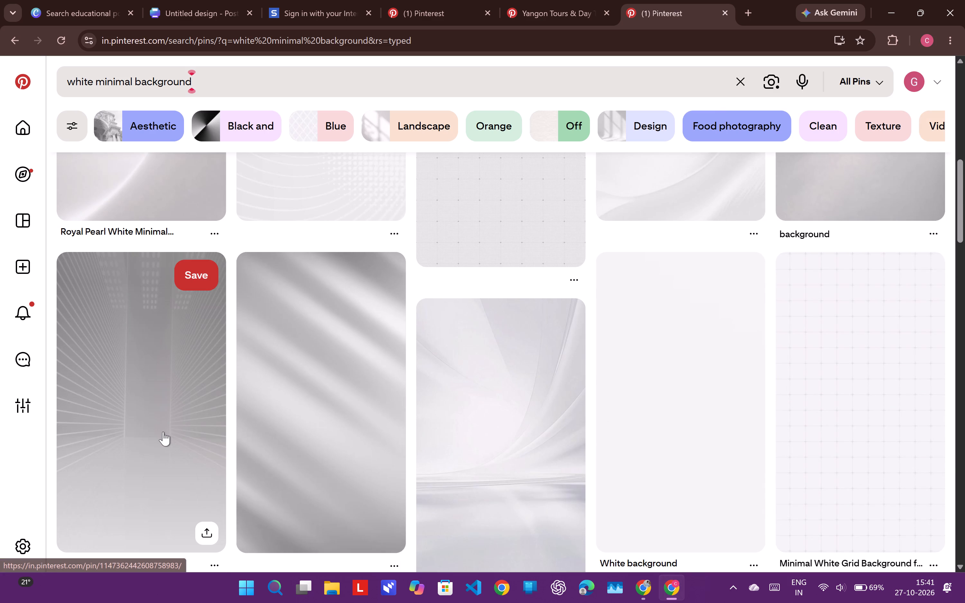
{"action": "left_click", "coordinate": [163, 432]}
Examine the related pins below the pale hall pin for a suitable white architectural background.
{"action": "scroll", "coordinate": [163, 432], "scroll_direction": "down", "scroll_amount": 3}
{"action": "scroll", "coordinate": [163, 432], "scroll_direction": "up", "scroll_amount": 5}
{"action": "scroll", "coordinate": [163, 432], "scroll_direction": "down", "scroll_amount": 3}
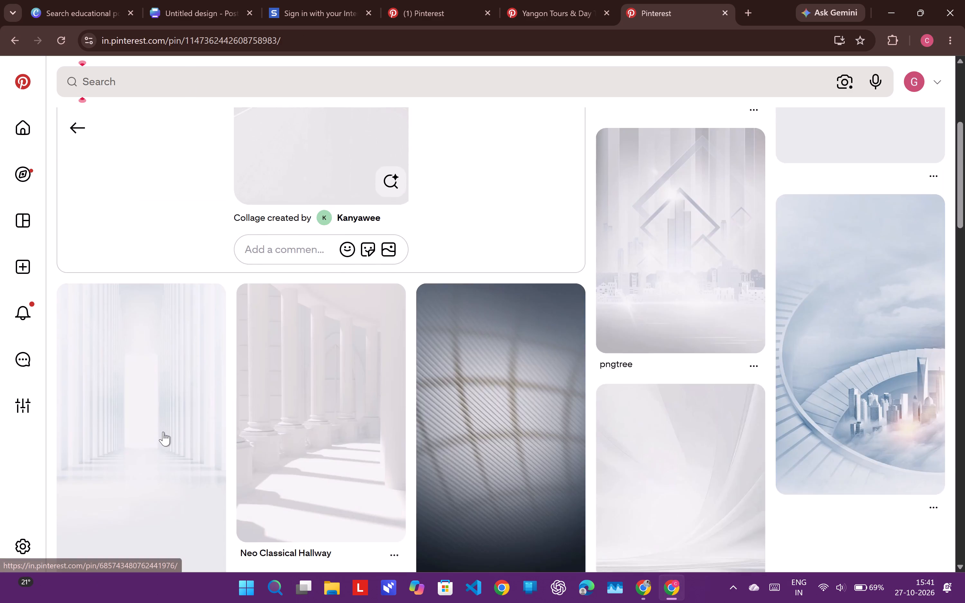
{"action": "scroll", "coordinate": [163, 432], "scroll_direction": "up", "scroll_amount": 2}
{"action": "scroll", "coordinate": [163, 432], "scroll_direction": "down", "scroll_amount": 4}
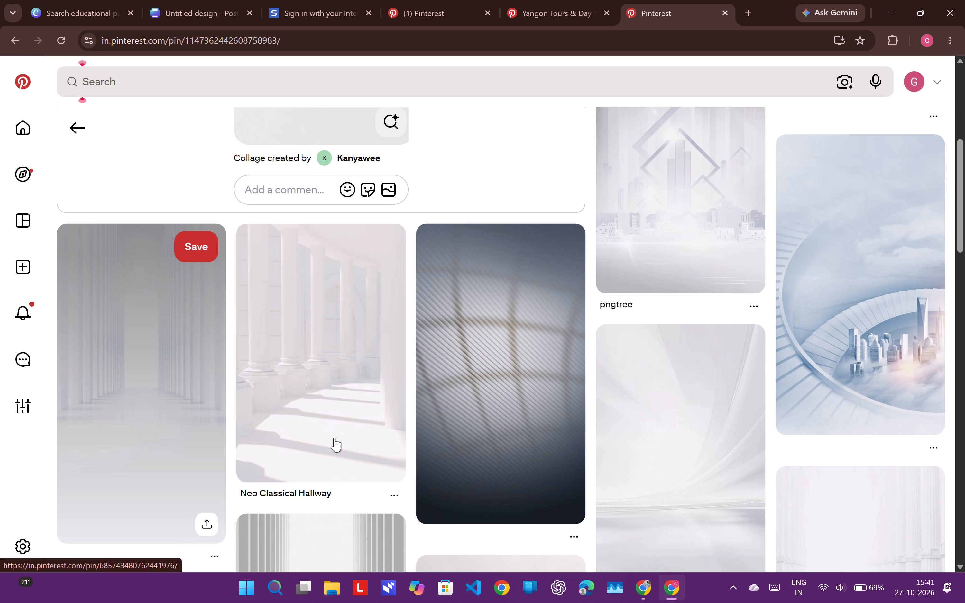
{"action": "scroll", "coordinate": [334, 438], "scroll_direction": "down", "scroll_amount": 3}
{"action": "scroll", "coordinate": [334, 438], "scroll_direction": "up", "scroll_amount": 2}
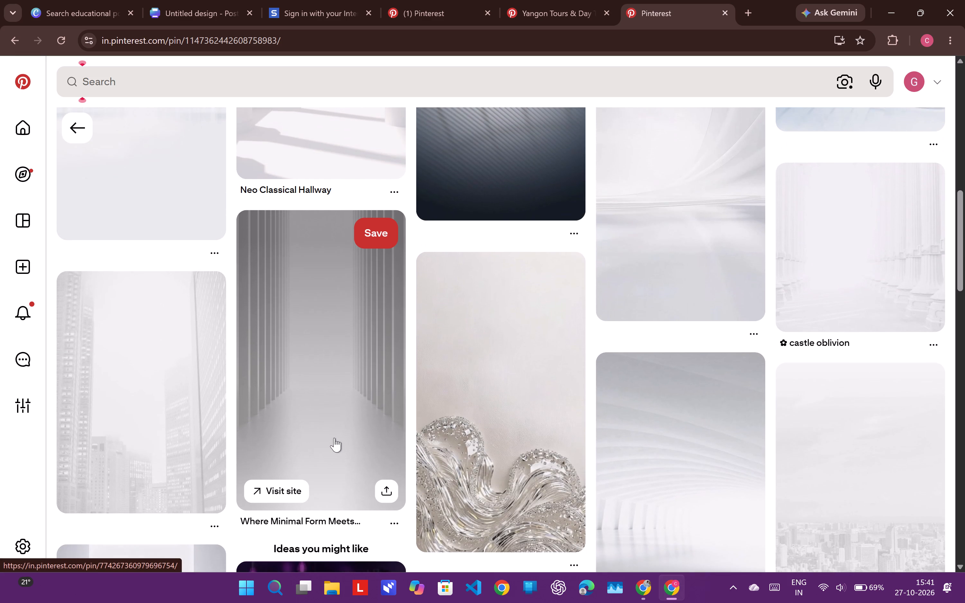
{"action": "scroll", "coordinate": [334, 438], "scroll_direction": "up", "scroll_amount": 1}
{"action": "scroll", "coordinate": [334, 438], "scroll_direction": "down", "scroll_amount": 1}
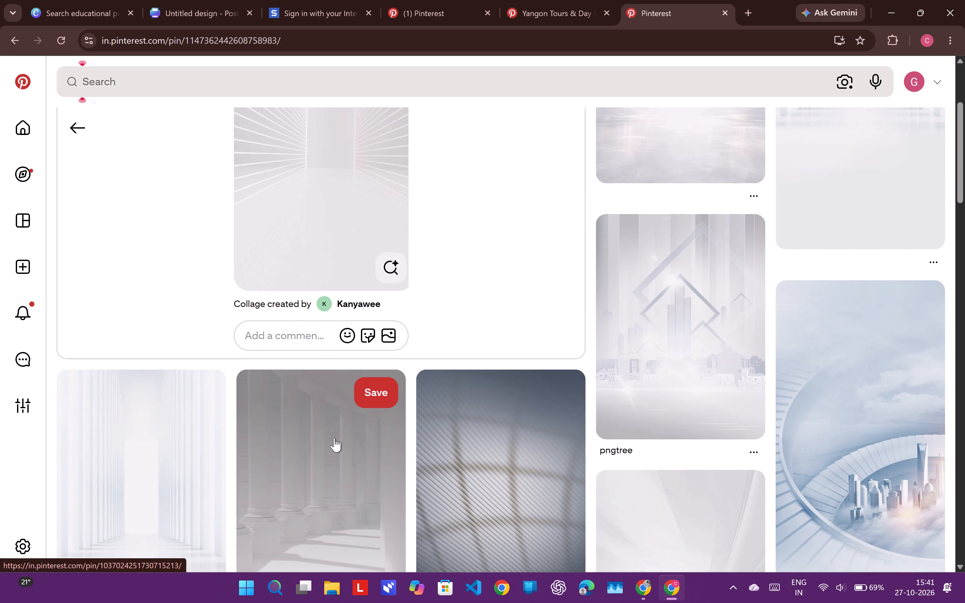
{"action": "scroll", "coordinate": [334, 438], "scroll_direction": "down", "scroll_amount": 3}
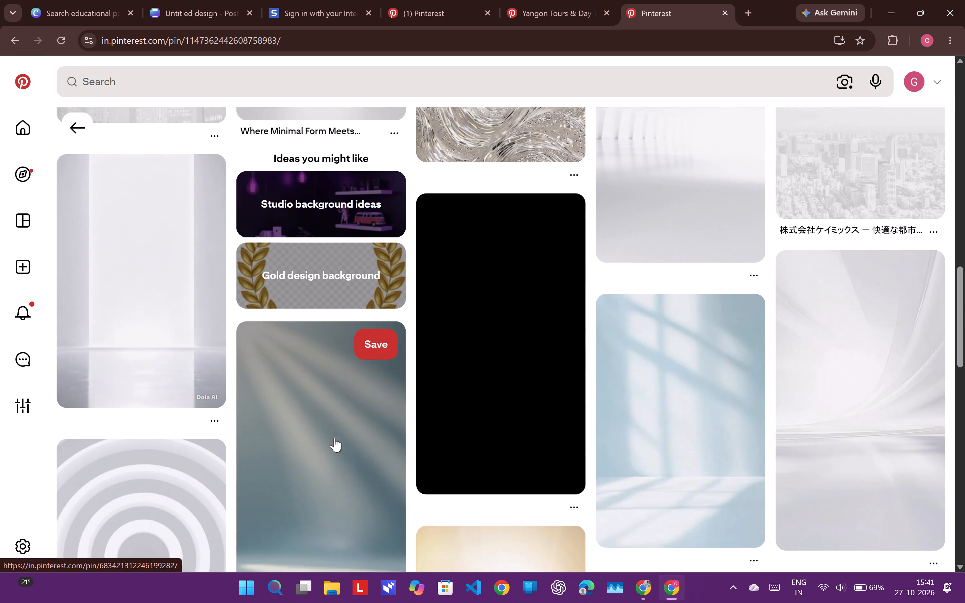
{"action": "scroll", "coordinate": [334, 438], "scroll_direction": "down", "scroll_amount": 6}
{"action": "scroll", "coordinate": [334, 438], "scroll_direction": "up", "scroll_amount": 1}
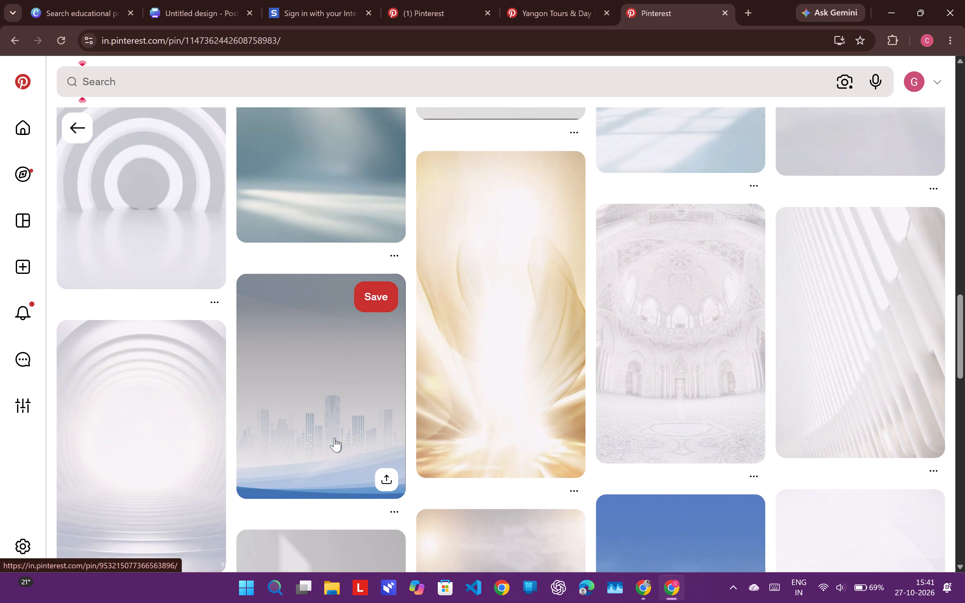
Open the related pin showing white concentric arches above a reflective floor.
{"action": "scroll", "coordinate": [334, 438], "scroll_direction": "up", "scroll_amount": 1}
{"action": "left_click", "coordinate": [105, 355]}
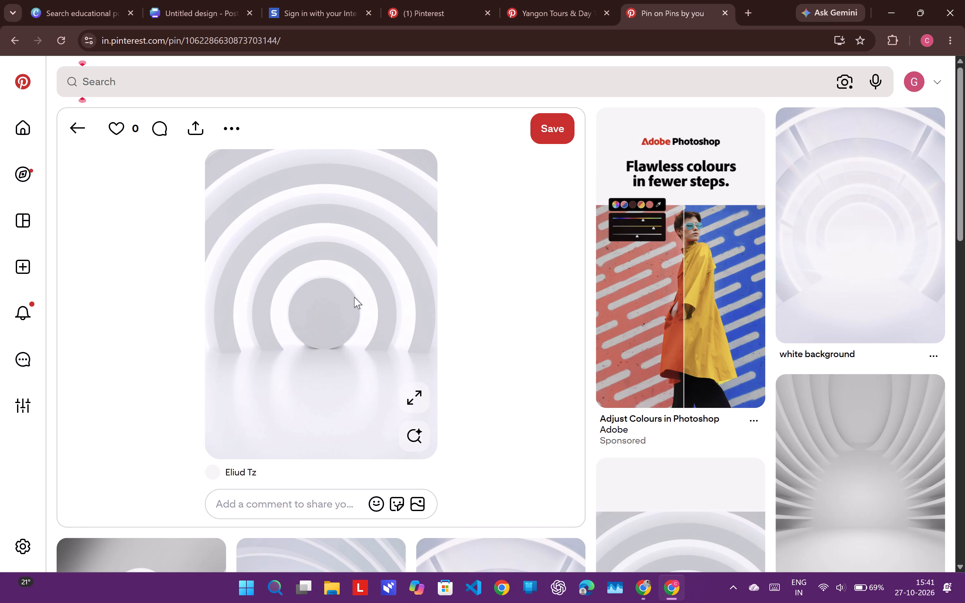
Examine the related pins below the concentric arches pin for a suitable white abstract background.
{"action": "scroll", "coordinate": [937, 382], "scroll_direction": "down", "scroll_amount": 3}
{"action": "scroll", "coordinate": [810, 422], "scroll_direction": "down", "scroll_amount": 2}
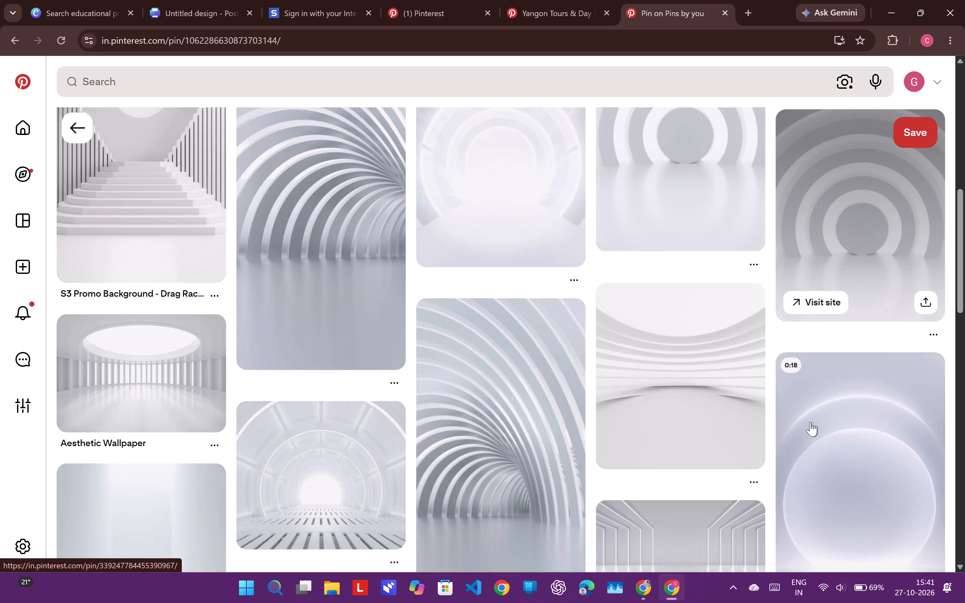
{"action": "scroll", "coordinate": [810, 422], "scroll_direction": "down", "scroll_amount": 2}
{"action": "scroll", "coordinate": [441, 378], "scroll_direction": "down", "scroll_amount": 2}
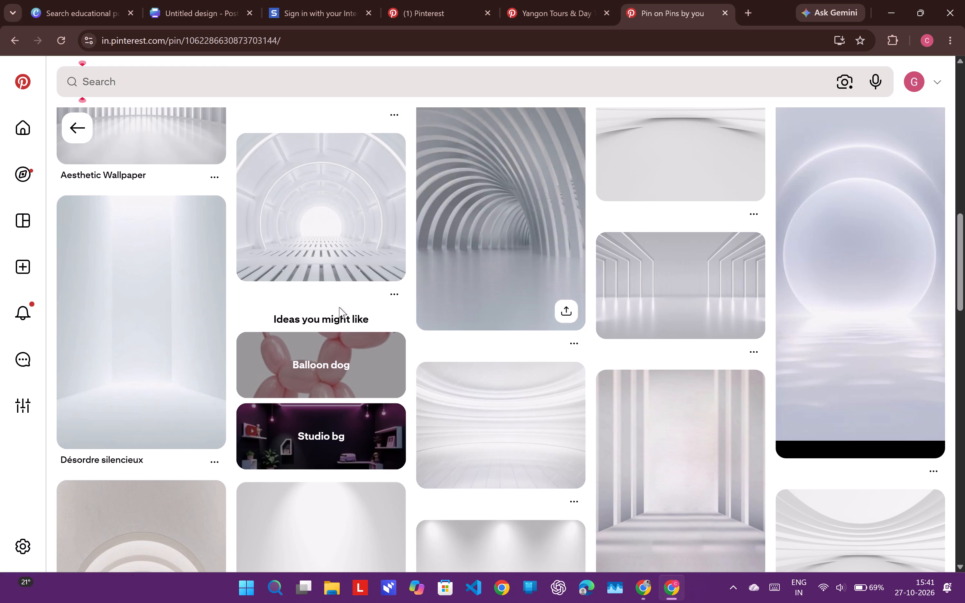
{"action": "scroll", "coordinate": [707, 464], "scroll_direction": "down", "scroll_amount": 5}
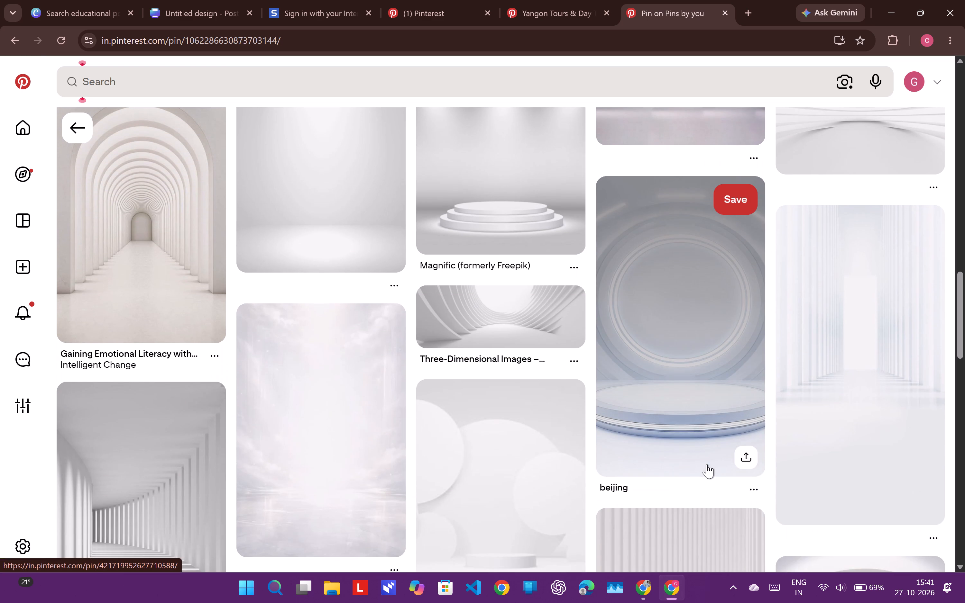
{"action": "scroll", "coordinate": [395, 260], "scroll_direction": "up", "scroll_amount": 3}
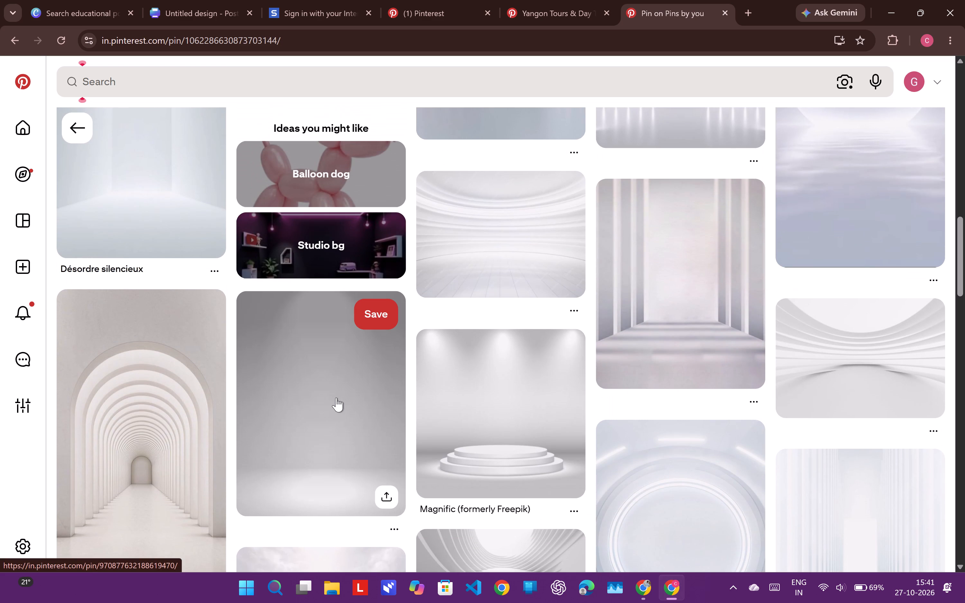
{"action": "scroll", "coordinate": [325, 446], "scroll_direction": "down", "scroll_amount": 3}
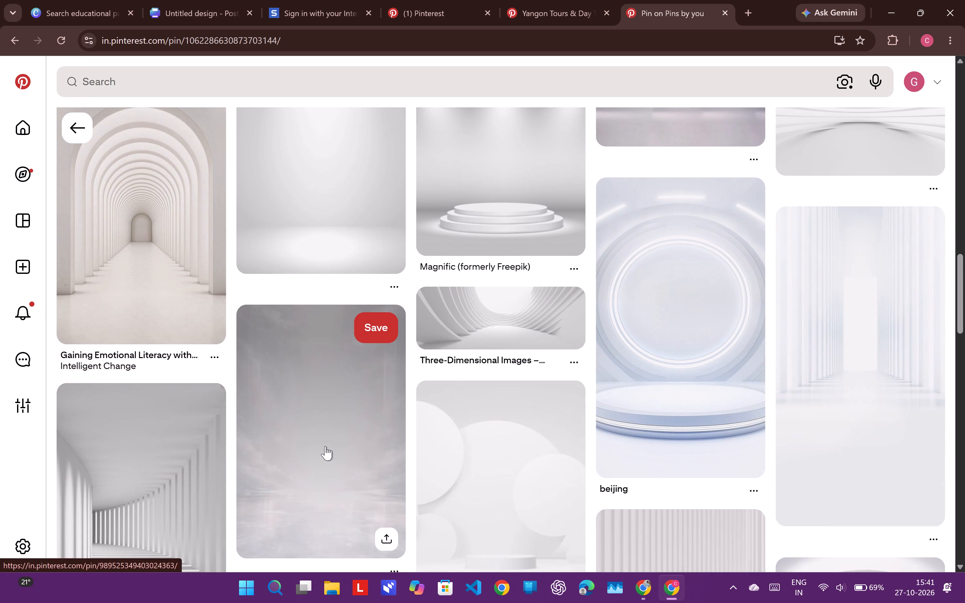
{"action": "scroll", "coordinate": [325, 446], "scroll_direction": "down", "scroll_amount": 2}
{"action": "scroll", "coordinate": [177, 467], "scroll_direction": "down", "scroll_amount": 7}
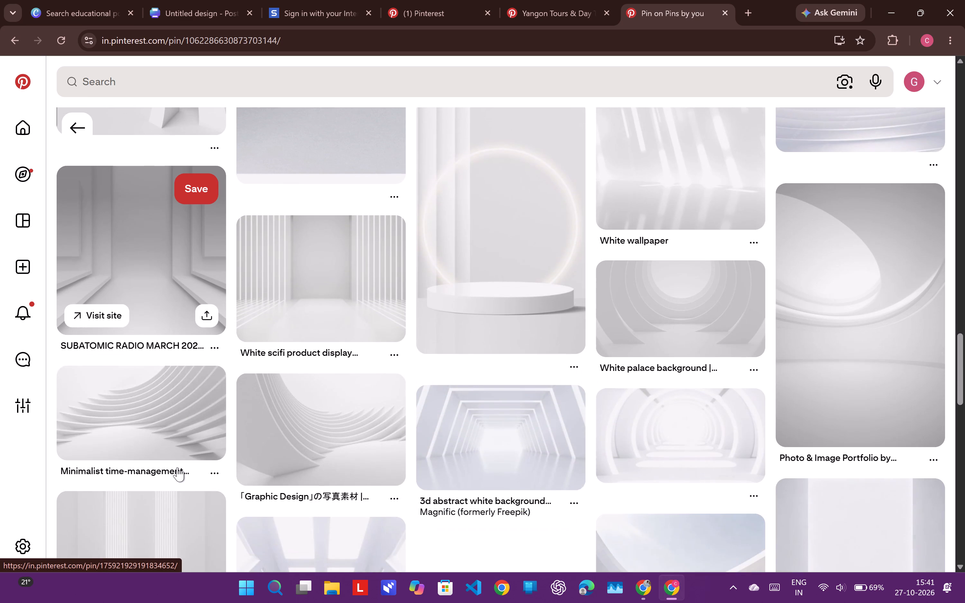
{"action": "scroll", "coordinate": [177, 467], "scroll_direction": "down", "scroll_amount": 5}
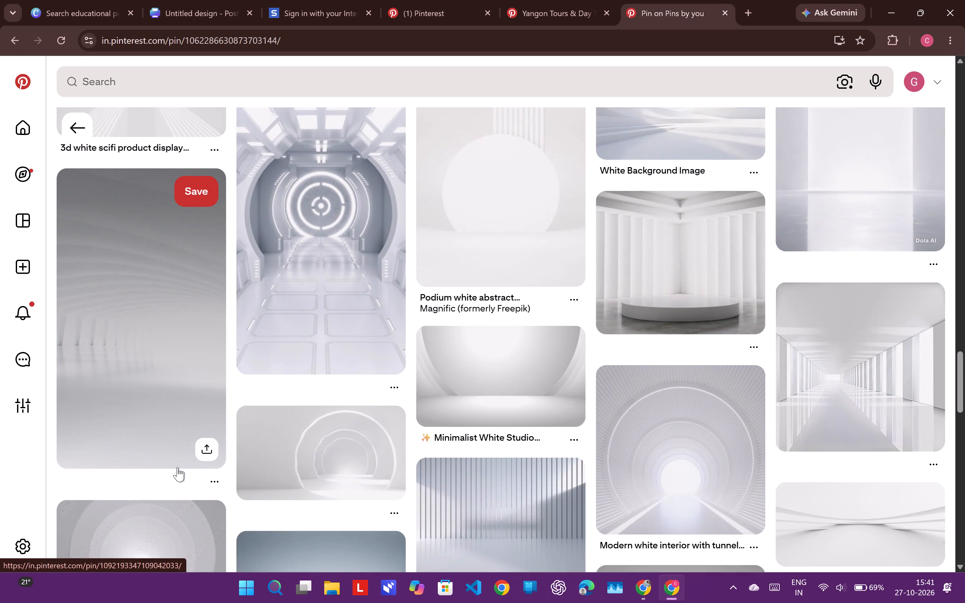
{"action": "scroll", "coordinate": [177, 467], "scroll_direction": "down", "scroll_amount": 1}
{"action": "scroll", "coordinate": [249, 461], "scroll_direction": "down", "scroll_amount": 2}
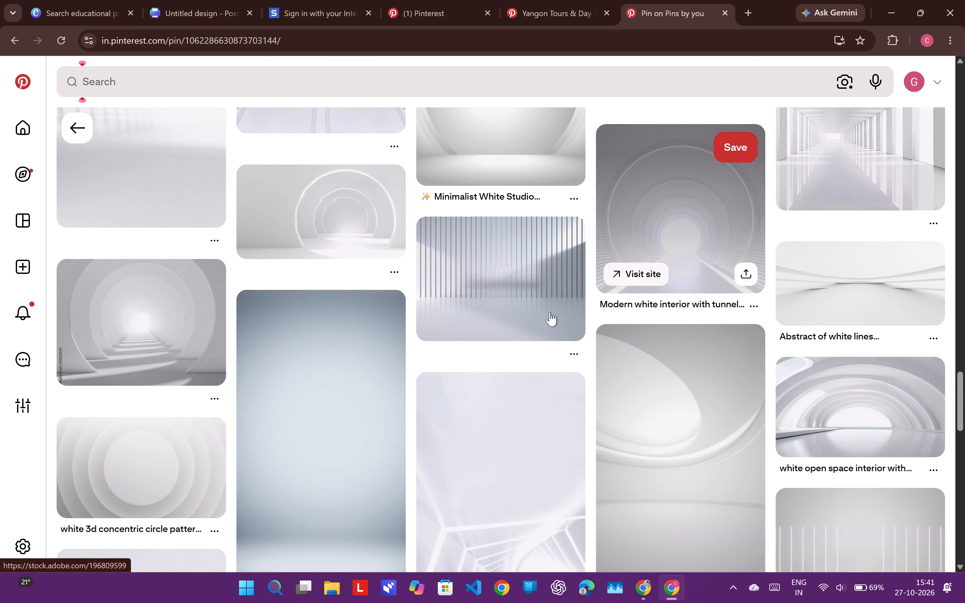
{"action": "scroll", "coordinate": [523, 325], "scroll_direction": "down", "scroll_amount": 5}
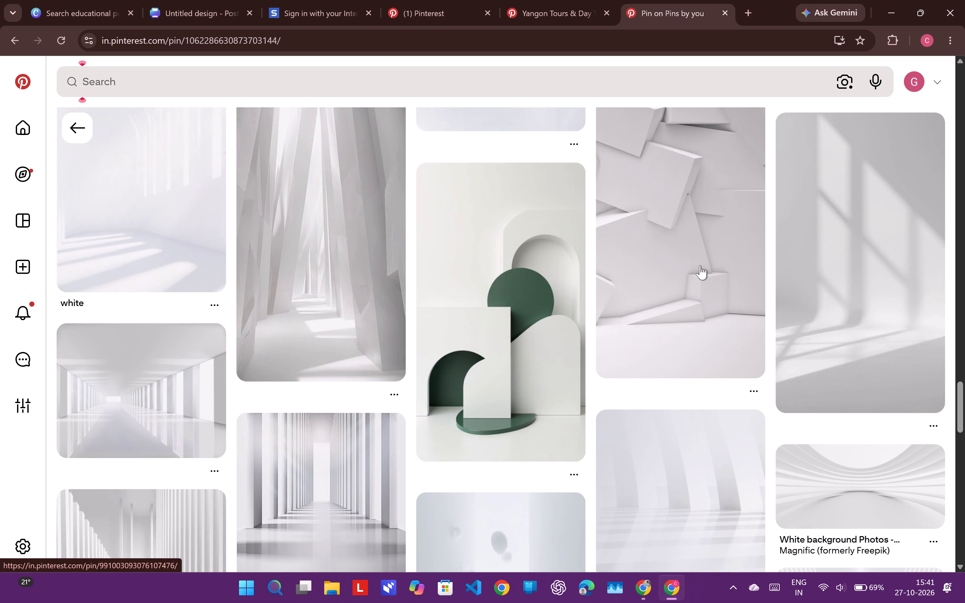
Open the related pin showing tilted white 3D blocks against a white wall and floor.
{"action": "left_click", "coordinate": [726, 274]}
Look through the pins related to the white blocks, view the overlapping white square frames pin, and return to the blocks pin.
{"action": "scroll", "coordinate": [501, 382], "scroll_direction": "down", "scroll_amount": 3}
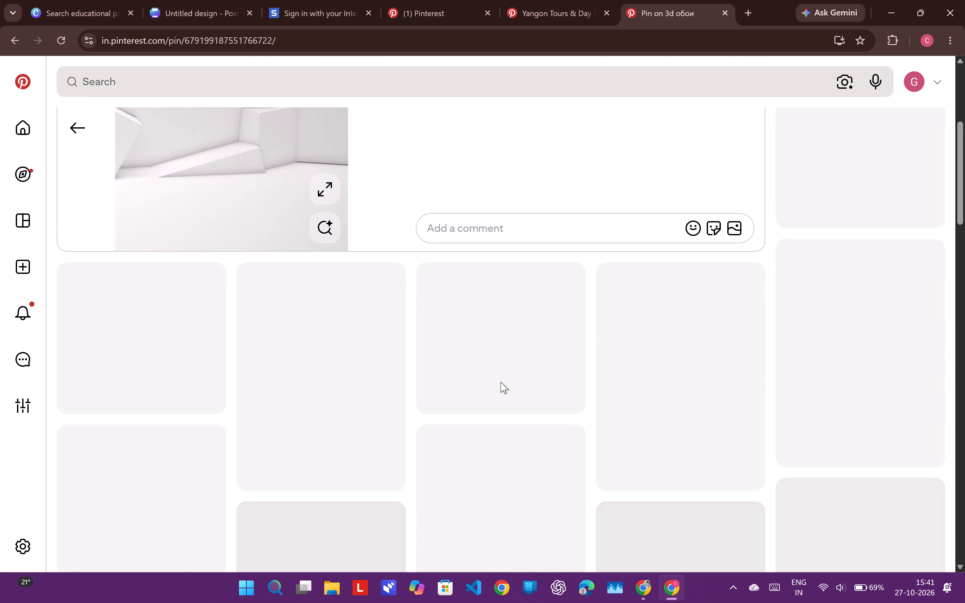
{"action": "scroll", "coordinate": [501, 382], "scroll_direction": "down", "scroll_amount": 2}
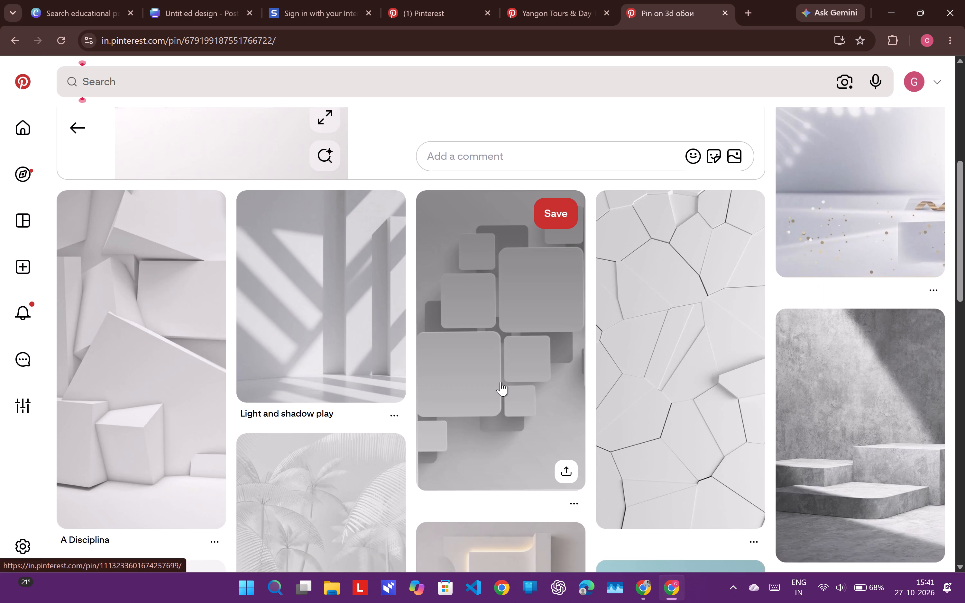
{"action": "scroll", "coordinate": [501, 382], "scroll_direction": "down", "scroll_amount": 6}
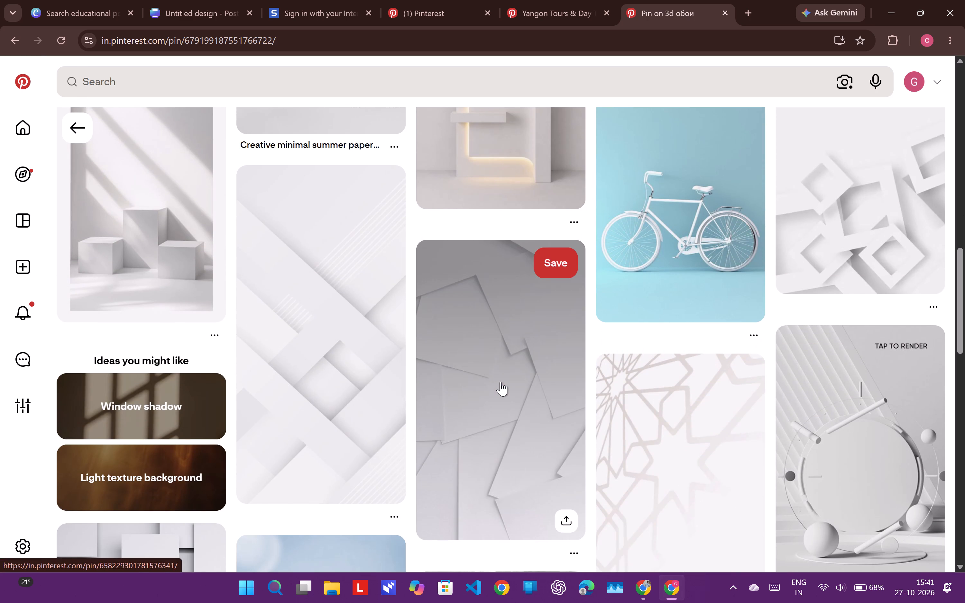
{"action": "left_click", "coordinate": [862, 238]}
{"action": "scroll", "coordinate": [510, 417], "scroll_direction": "right", "scroll_amount": 3}
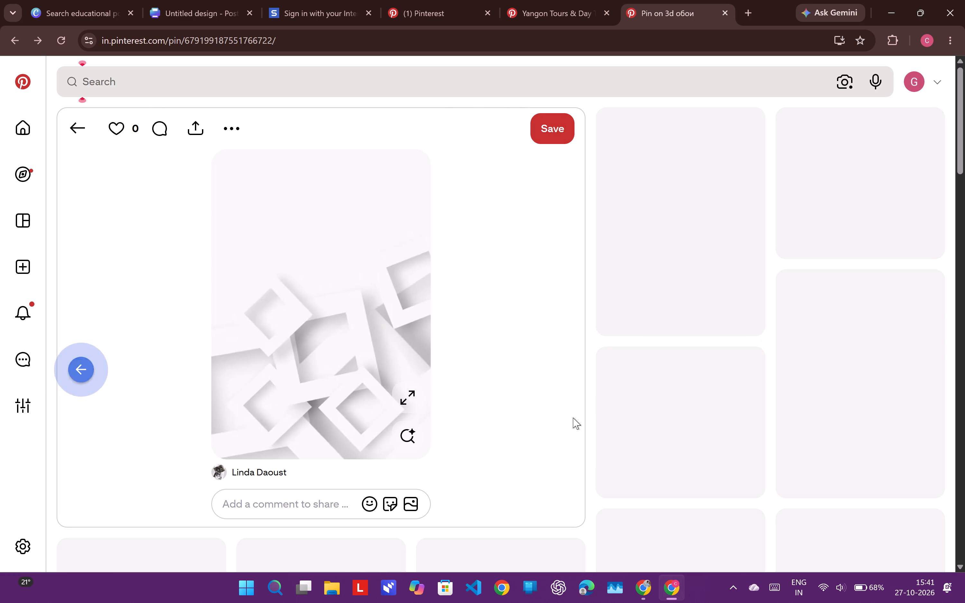
Examine more pins related to the white blocks for a geometric or paper-textured white background.
{"action": "scroll", "coordinate": [315, 387], "scroll_direction": "down", "scroll_amount": 7}
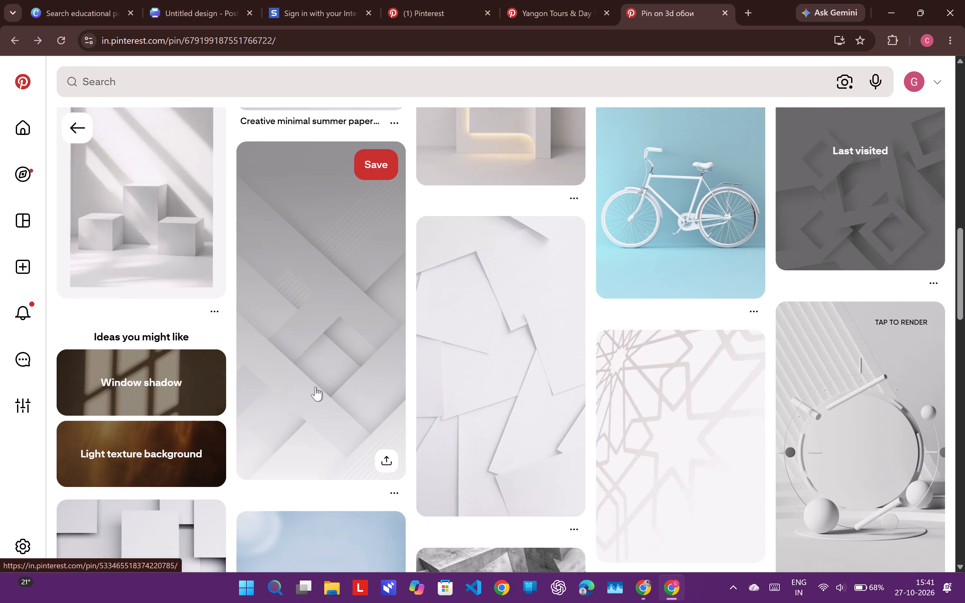
{"action": "scroll", "coordinate": [315, 387], "scroll_direction": "down", "scroll_amount": 7}
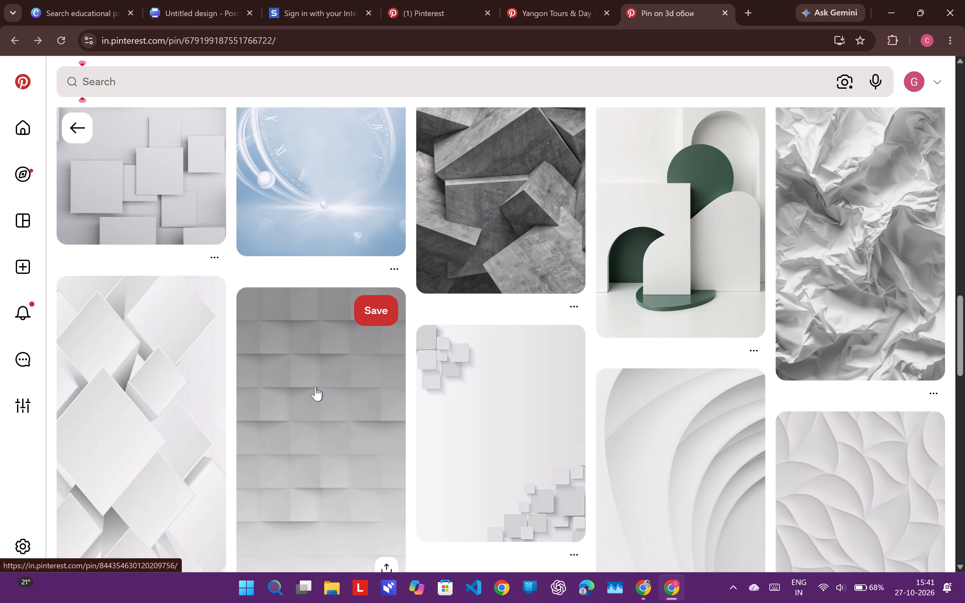
{"action": "scroll", "coordinate": [315, 387], "scroll_direction": "down", "scroll_amount": 4}
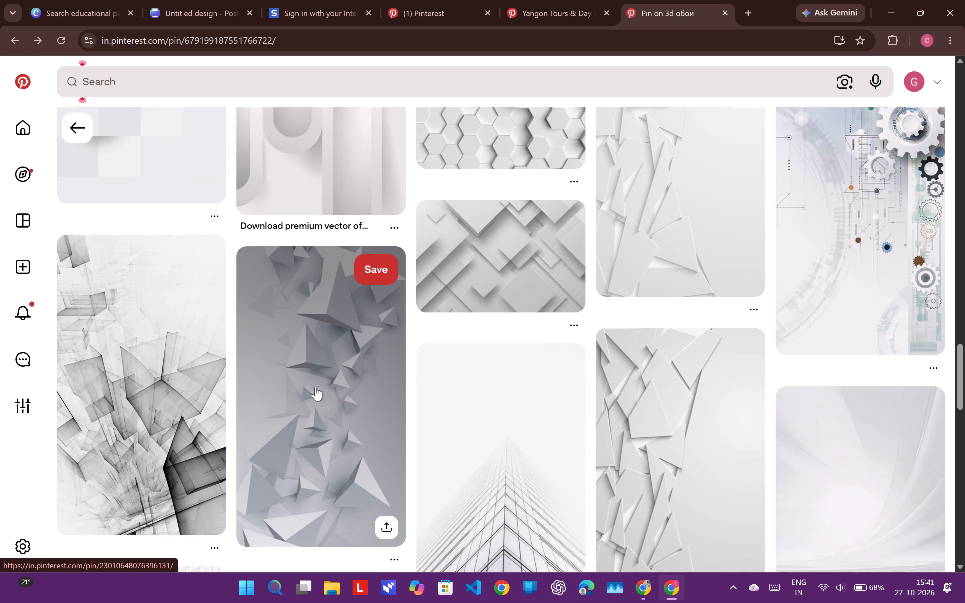
{"action": "scroll", "coordinate": [315, 387], "scroll_direction": "down", "scroll_amount": 2}
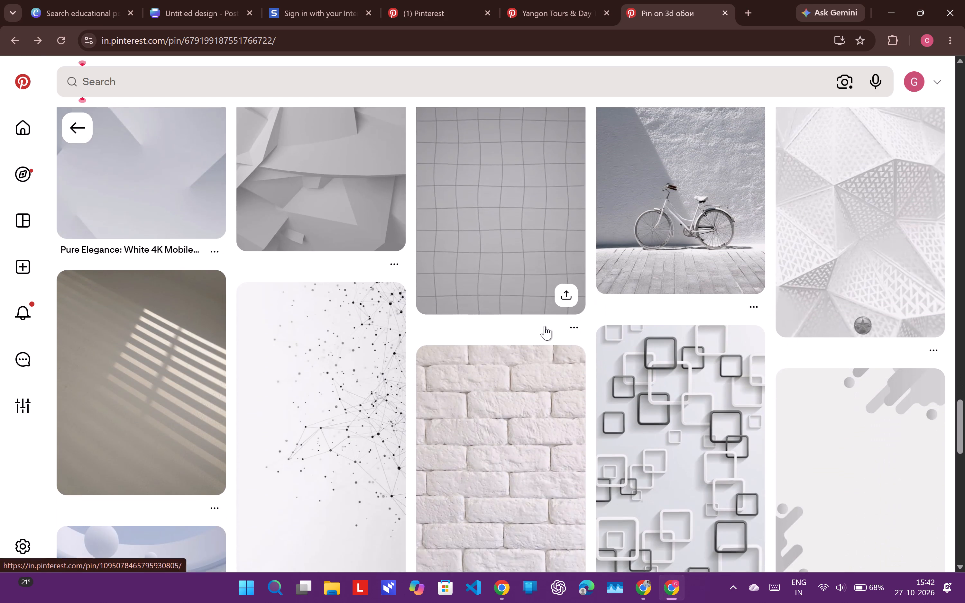
{"action": "scroll", "coordinate": [545, 326], "scroll_direction": "up", "scroll_amount": 8}
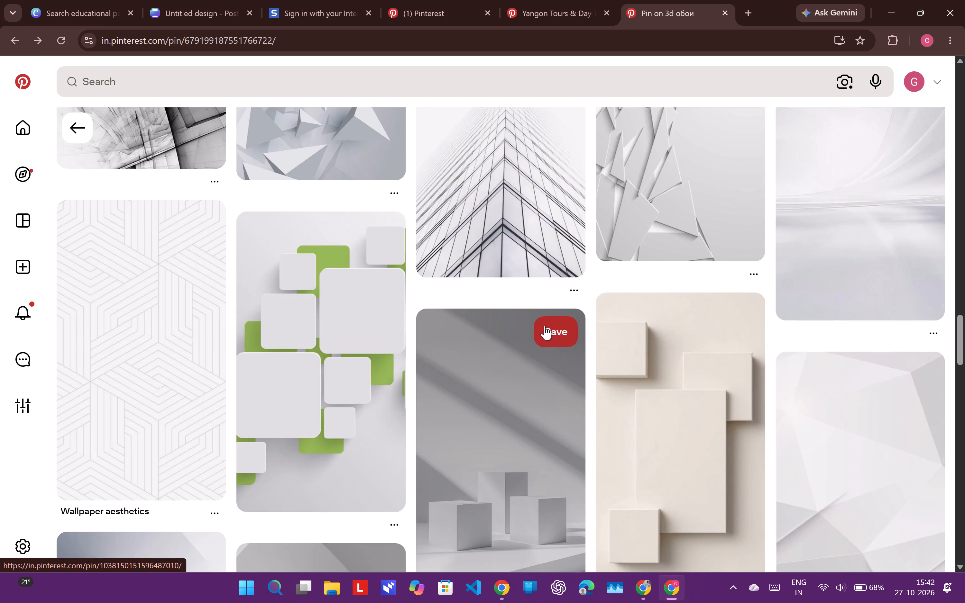
{"action": "scroll", "coordinate": [545, 326], "scroll_direction": "up", "scroll_amount": 5}
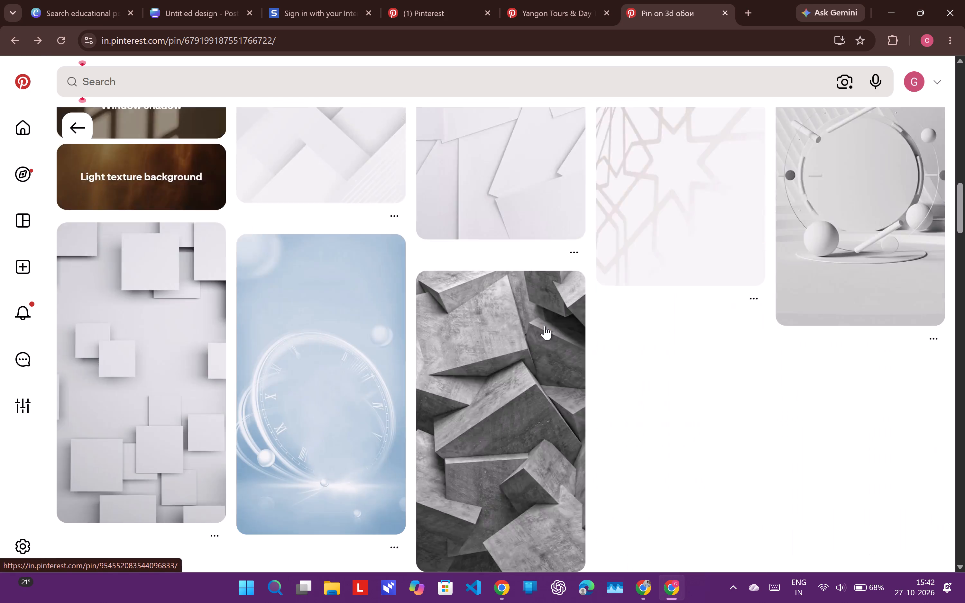
{"action": "scroll", "coordinate": [545, 326], "scroll_direction": "up", "scroll_amount": 5}
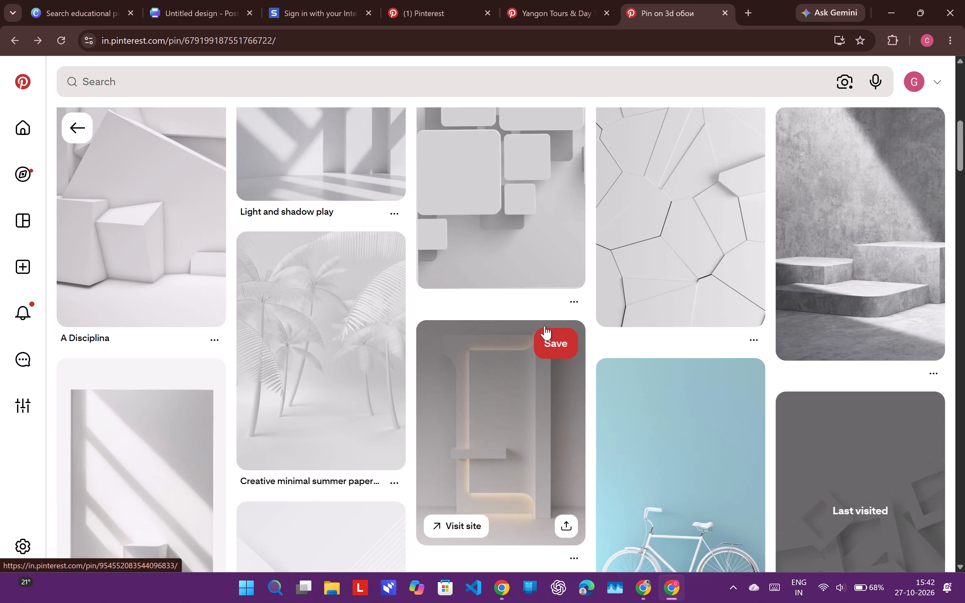
{"action": "scroll", "coordinate": [545, 326], "scroll_direction": "up", "scroll_amount": 2}
{"action": "scroll", "coordinate": [658, 310], "scroll_direction": "up", "scroll_amount": 11}
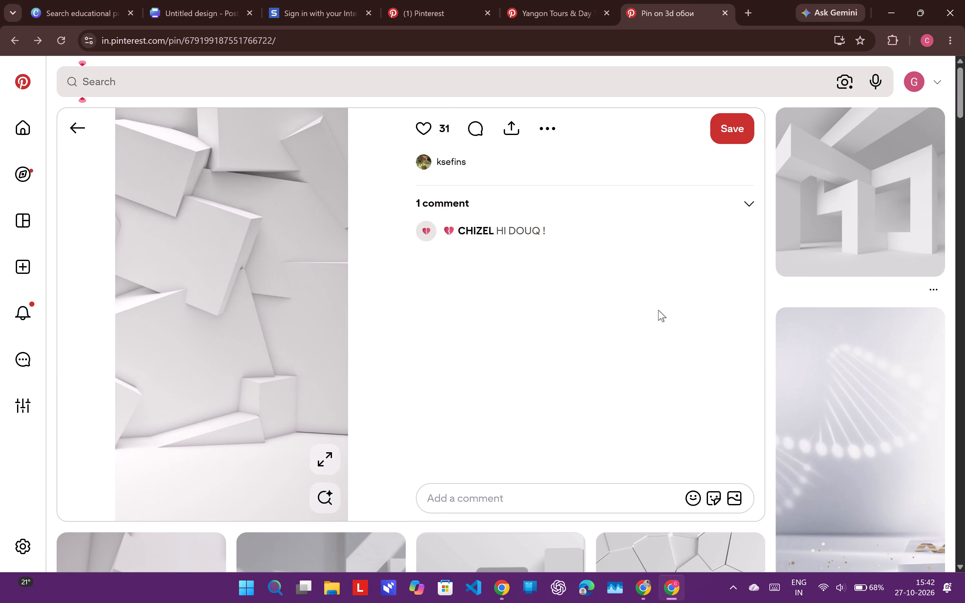
{"action": "scroll", "coordinate": [268, 335], "scroll_direction": "down", "scroll_amount": 5}
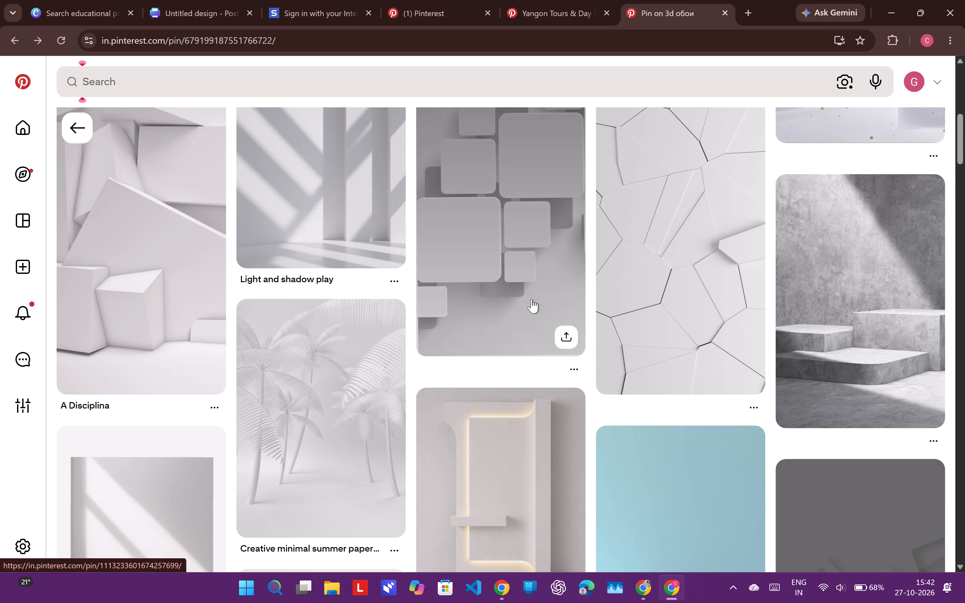
{"action": "scroll", "coordinate": [531, 299], "scroll_direction": "up", "scroll_amount": 7}
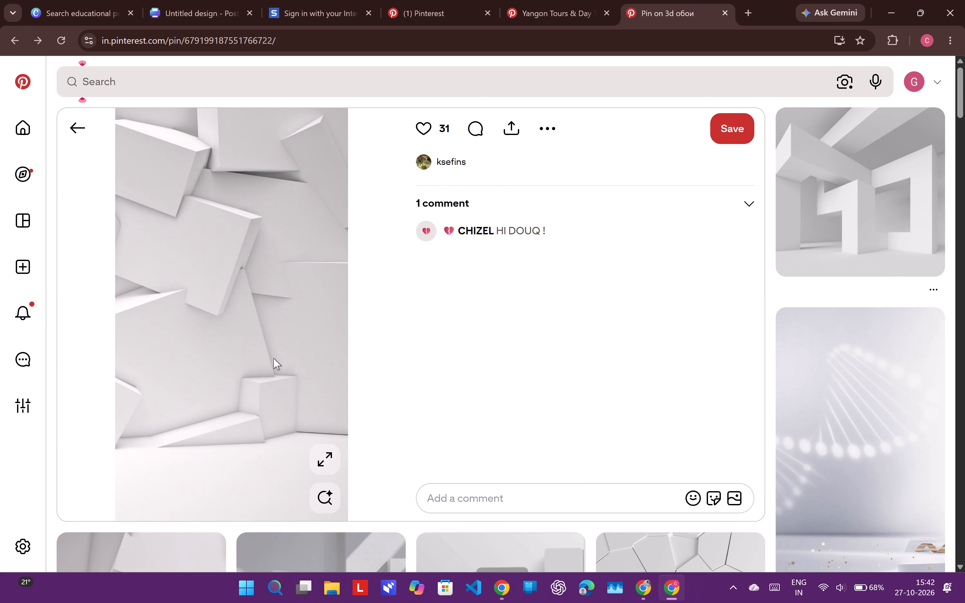
Copy the tilted white 3D blocks image from its Pinterest pin.
{"action": "left_click", "coordinate": [273, 358]}
{"action": "right_click", "coordinate": [273, 358]}
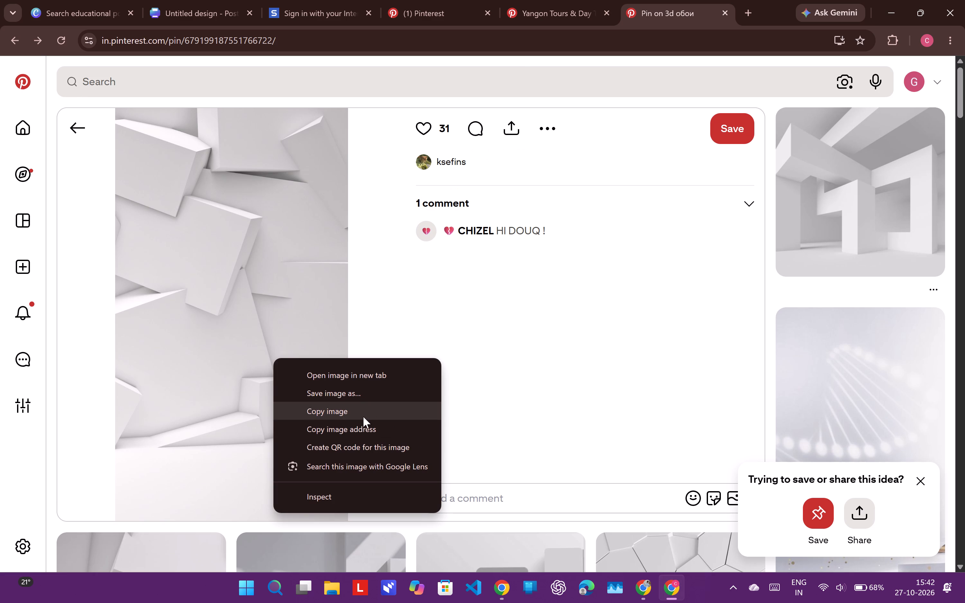
{"action": "left_click", "coordinate": [363, 417]}
Paste the copied white blocks image onto the blank page of the untitled Canva poster, with the templates sidebar collapsed.
{"action": "left_click", "coordinate": [66, 0]}
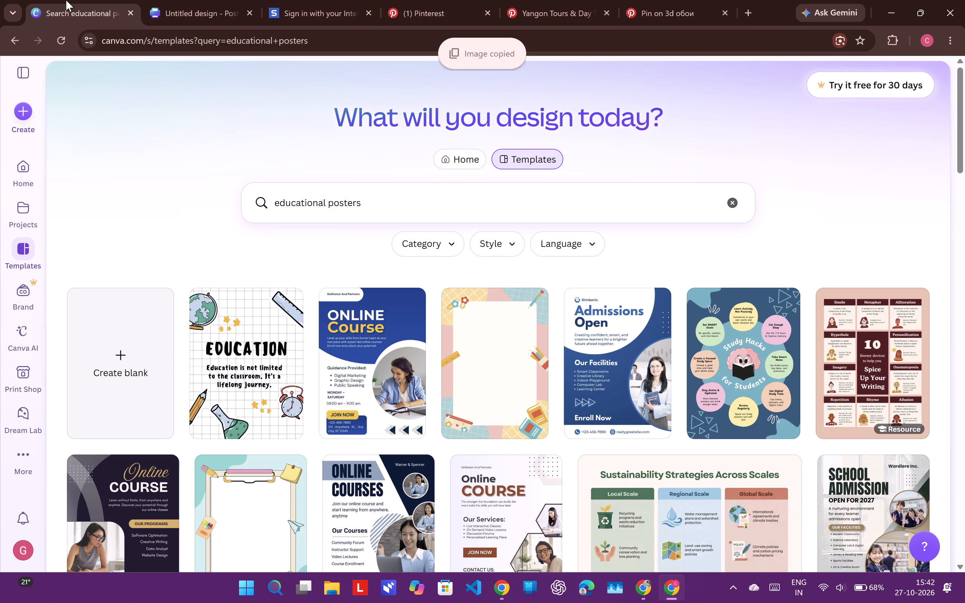
{"action": "left_click", "coordinate": [244, 0]}
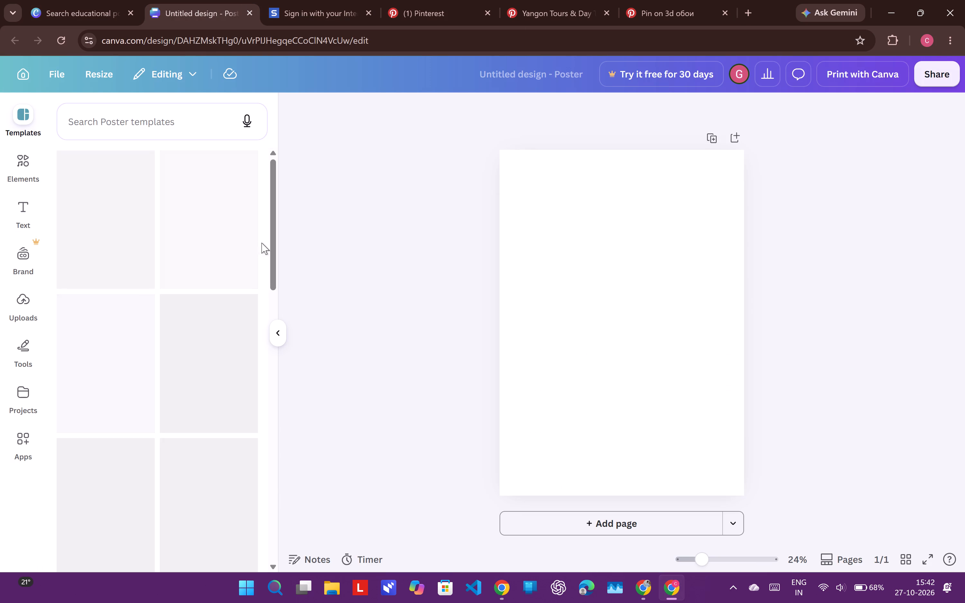
{"action": "left_click", "coordinate": [278, 329]}
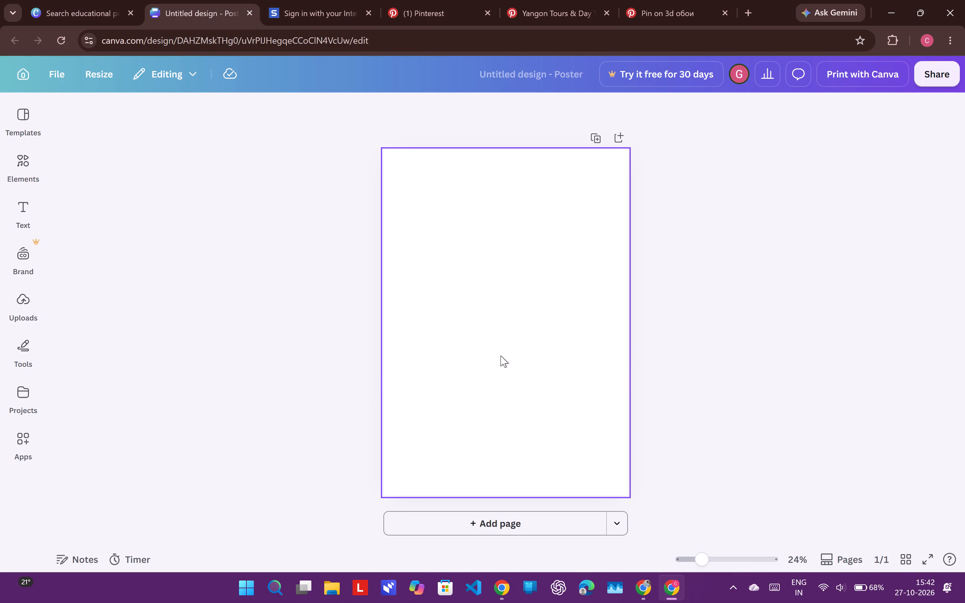
{"action": "left_click", "coordinate": [501, 355]}
{"action": "key", "text": "ctrl+v"}
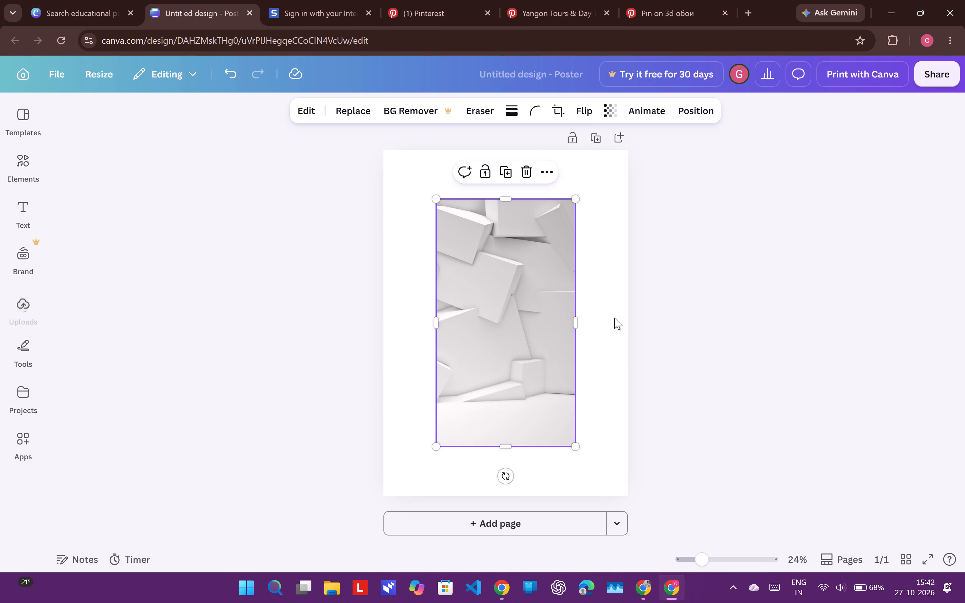
Set the pasted white 3D blocks image as the poster page's background.
{"action": "left_click", "coordinate": [544, 167]}
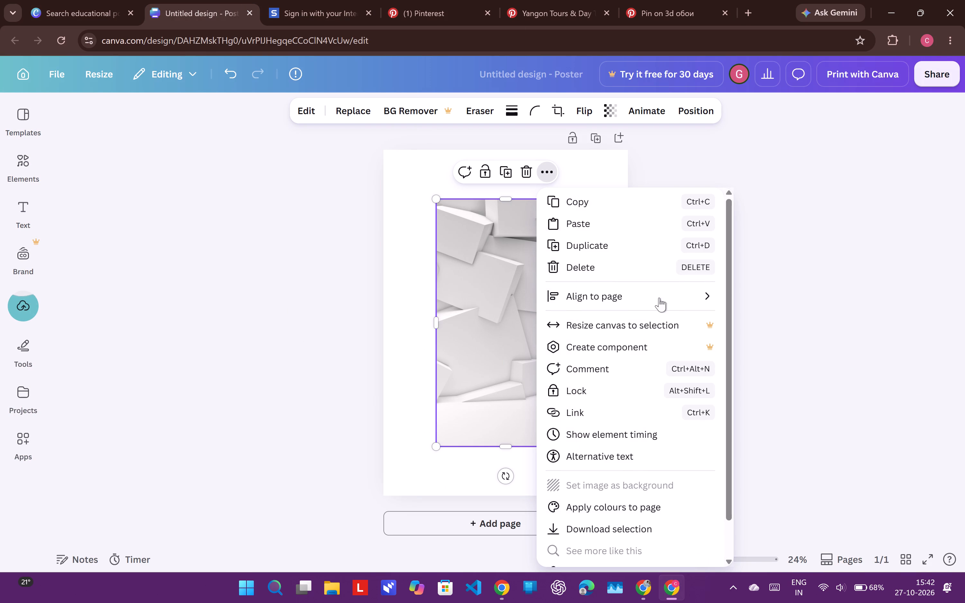
{"action": "left_click", "coordinate": [622, 491]}
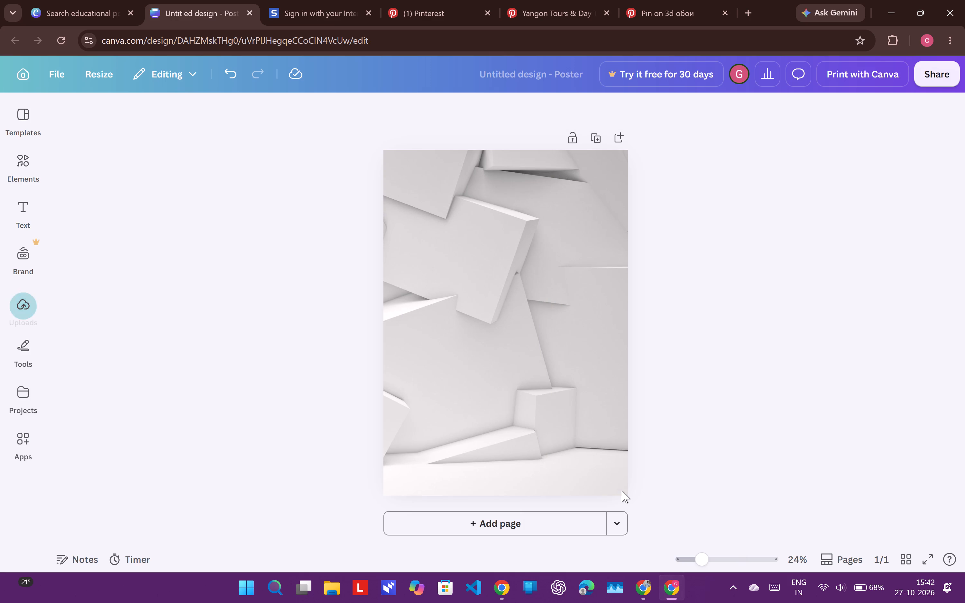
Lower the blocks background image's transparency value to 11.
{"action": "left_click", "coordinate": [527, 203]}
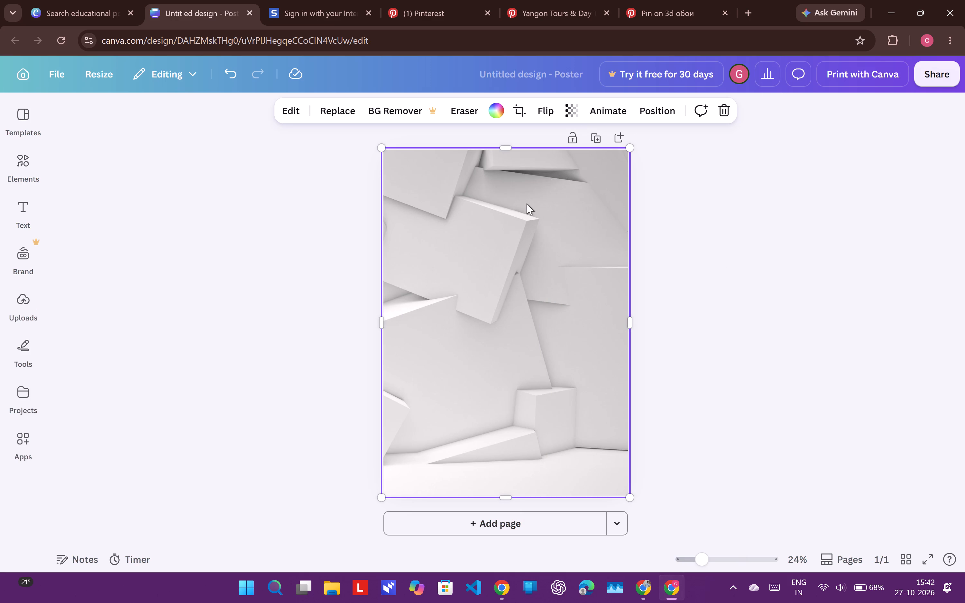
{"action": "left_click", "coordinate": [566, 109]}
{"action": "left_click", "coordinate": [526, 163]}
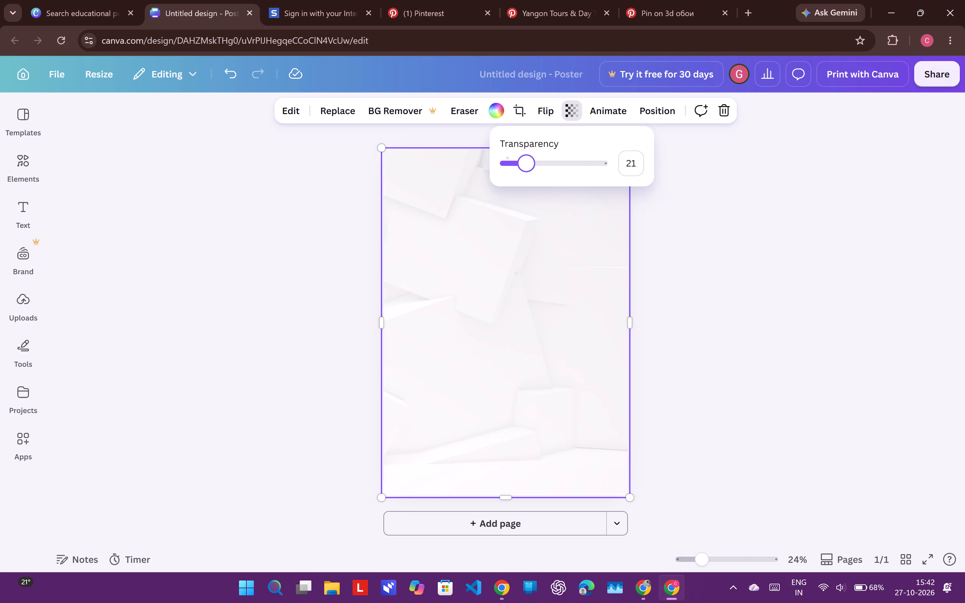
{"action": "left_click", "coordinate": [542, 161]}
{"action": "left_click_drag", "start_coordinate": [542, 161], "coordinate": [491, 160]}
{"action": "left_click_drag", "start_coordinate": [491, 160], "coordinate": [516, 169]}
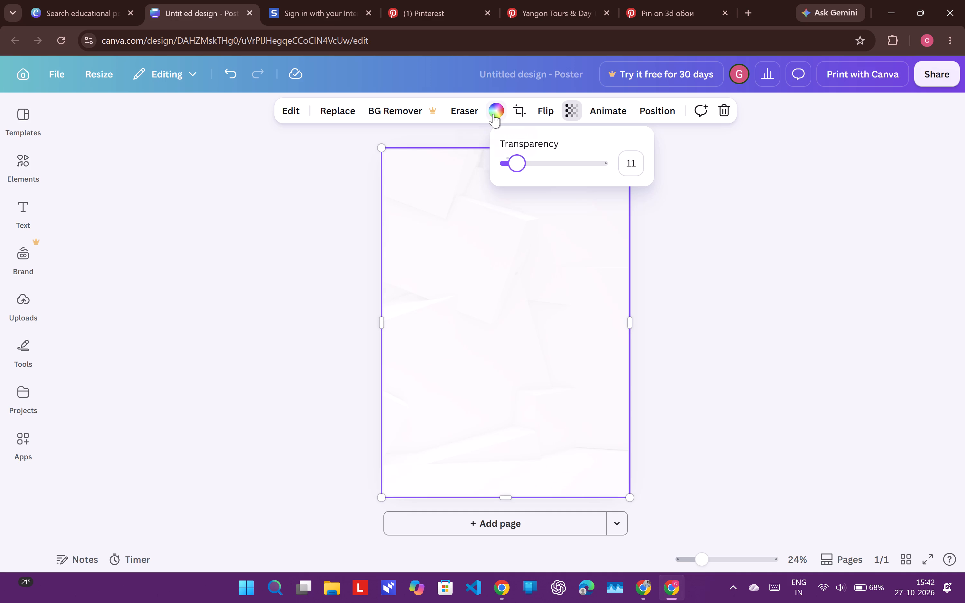
Try the light photo colours behind the faded blocks image and apply the first light grey swatch as the background colour.
{"action": "left_click", "coordinate": [493, 114]}
{"action": "left_click", "coordinate": [149, 367]}
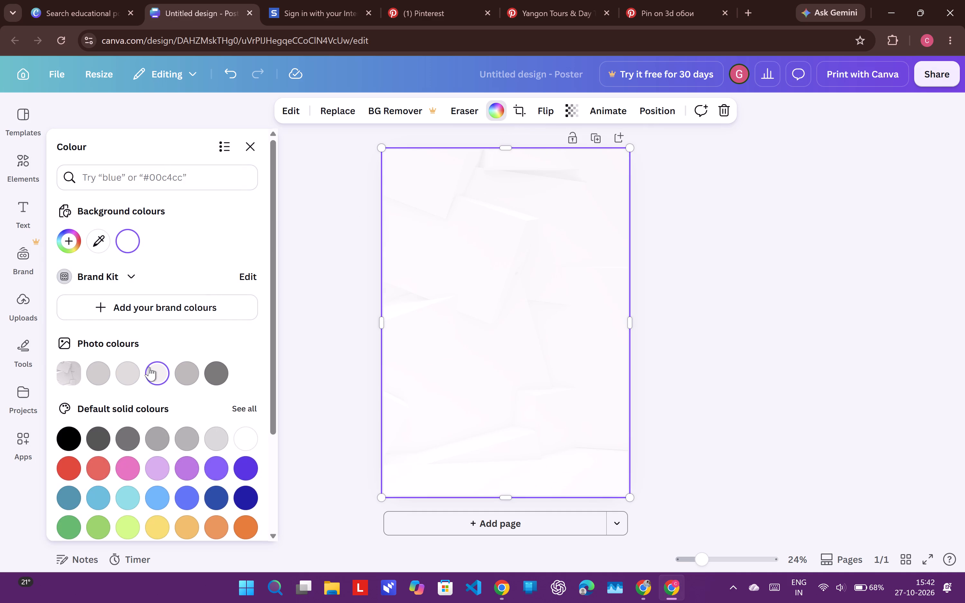
{"action": "left_click", "coordinate": [129, 376]}
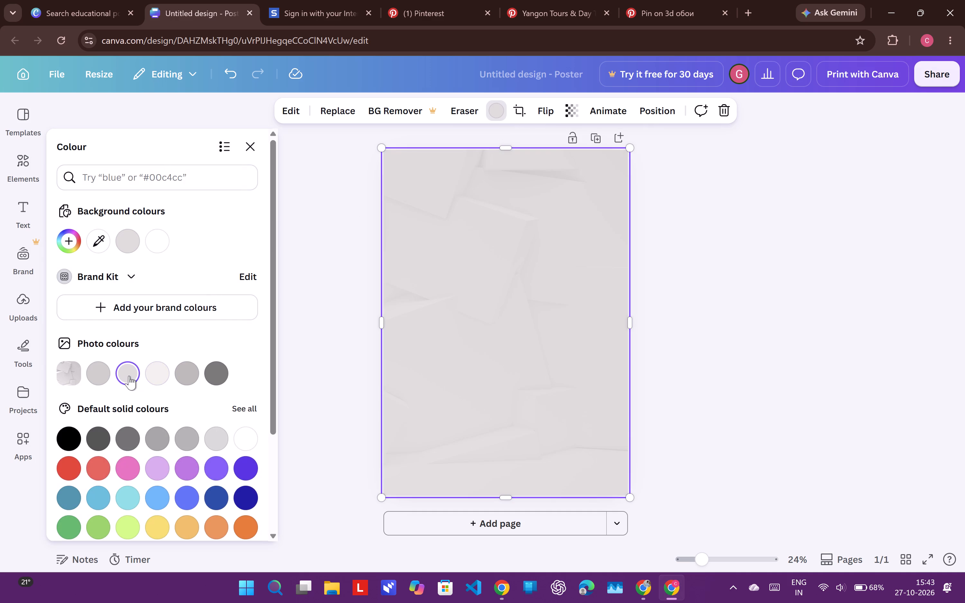
{"action": "left_click", "coordinate": [102, 378]}
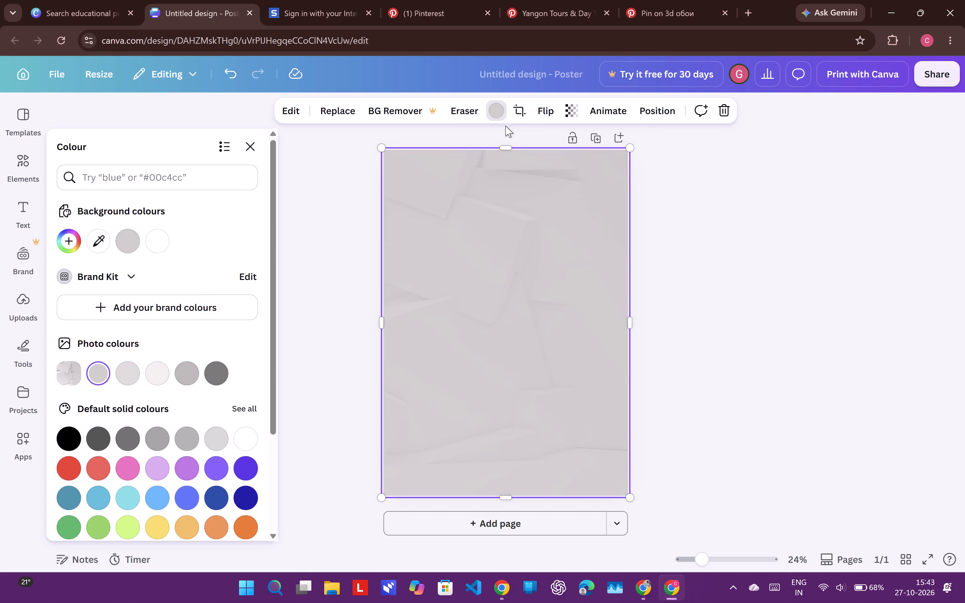
Raise the blocks background image's transparency value to 31.
{"action": "left_click", "coordinate": [571, 116]}
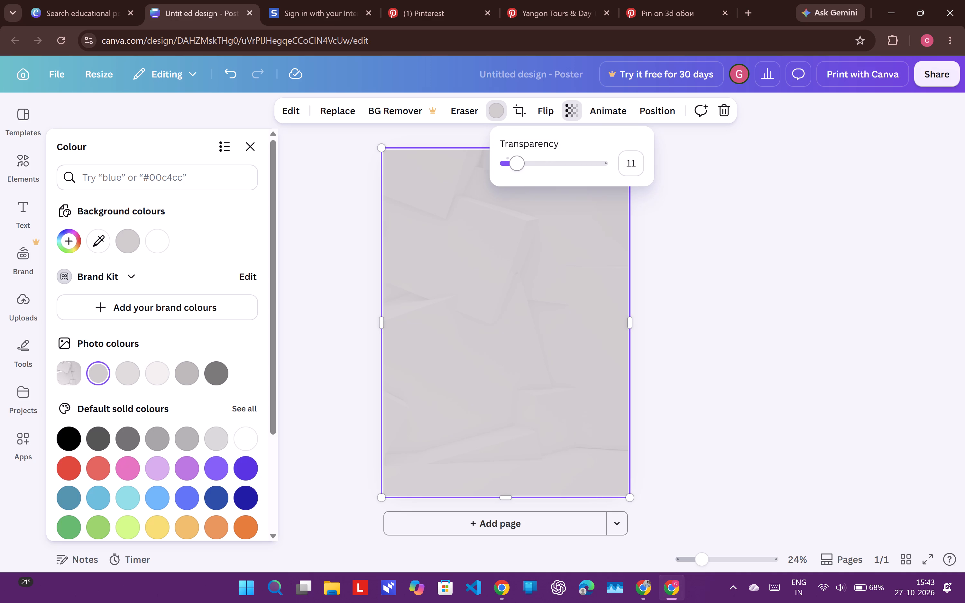
{"action": "left_click_drag", "start_coordinate": [522, 161], "coordinate": [525, 168]}
{"action": "left_click_drag", "start_coordinate": [525, 168], "coordinate": [535, 163]}
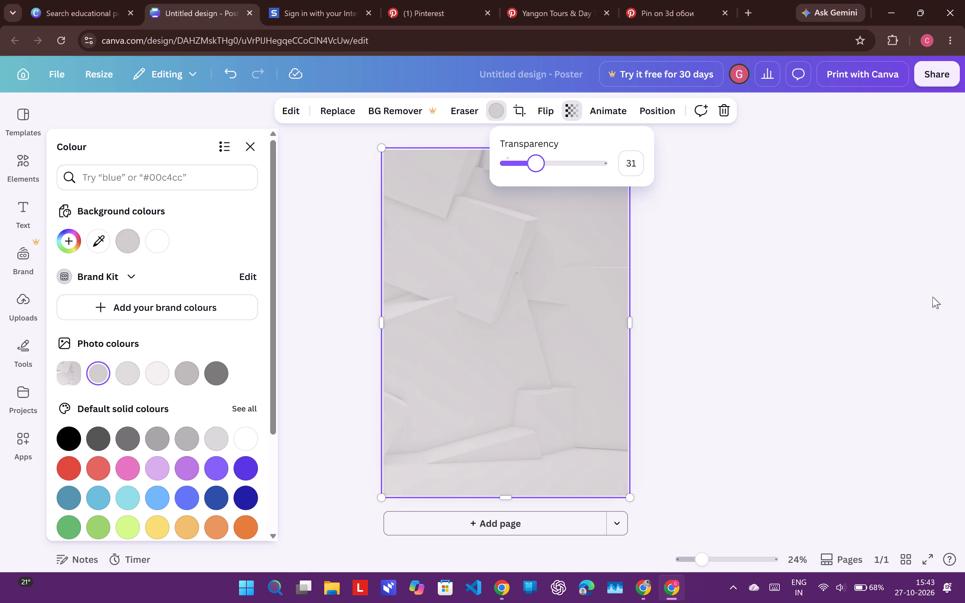
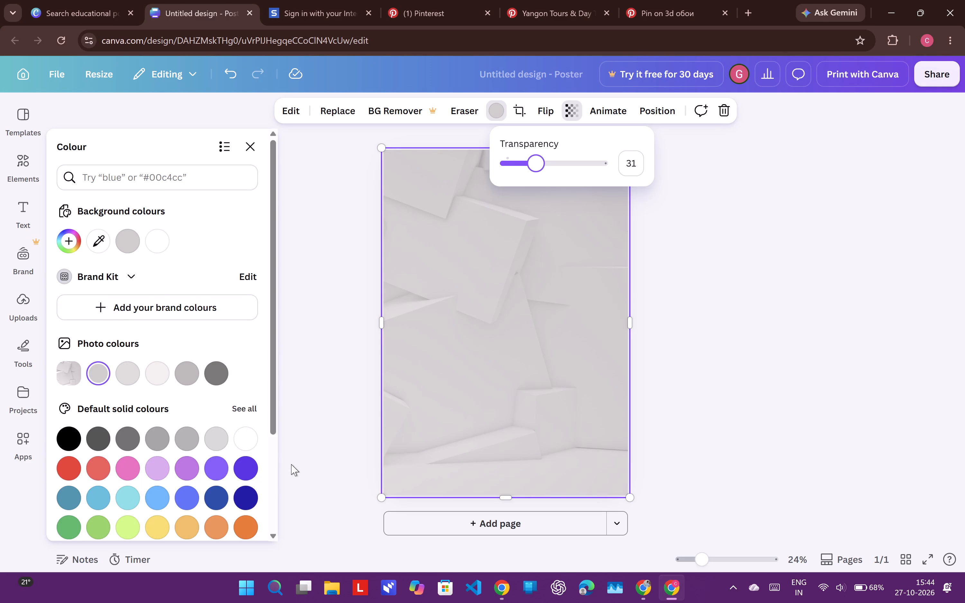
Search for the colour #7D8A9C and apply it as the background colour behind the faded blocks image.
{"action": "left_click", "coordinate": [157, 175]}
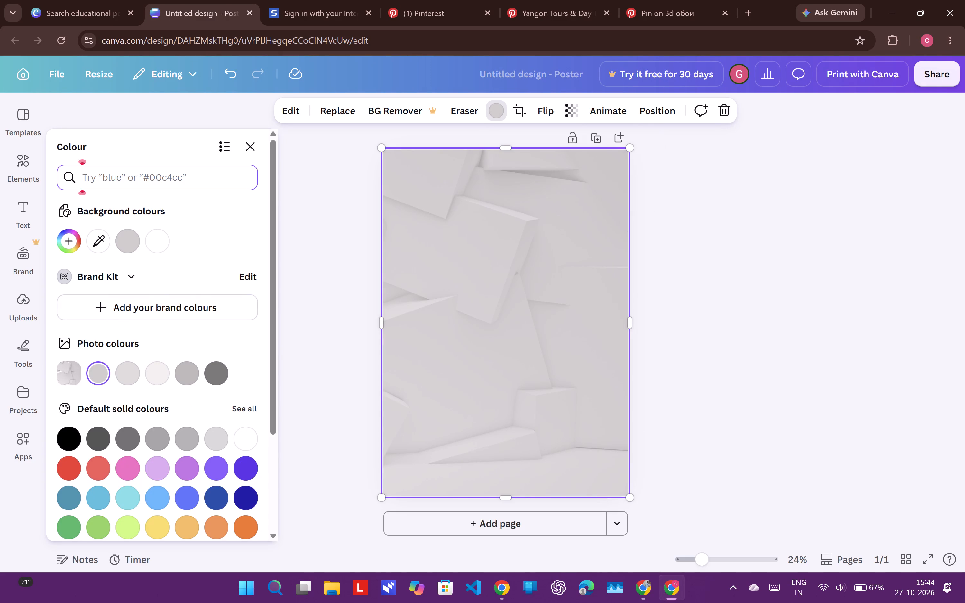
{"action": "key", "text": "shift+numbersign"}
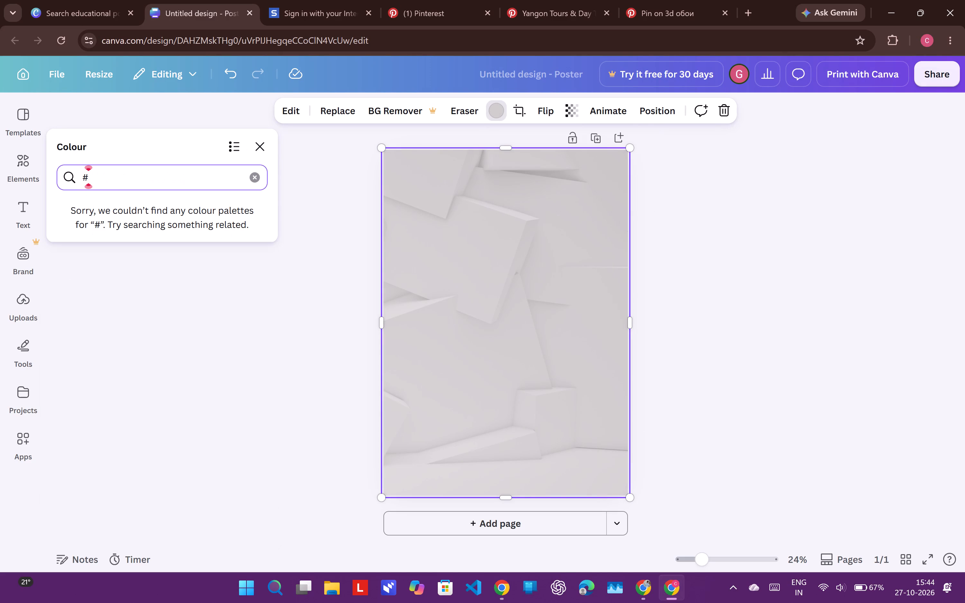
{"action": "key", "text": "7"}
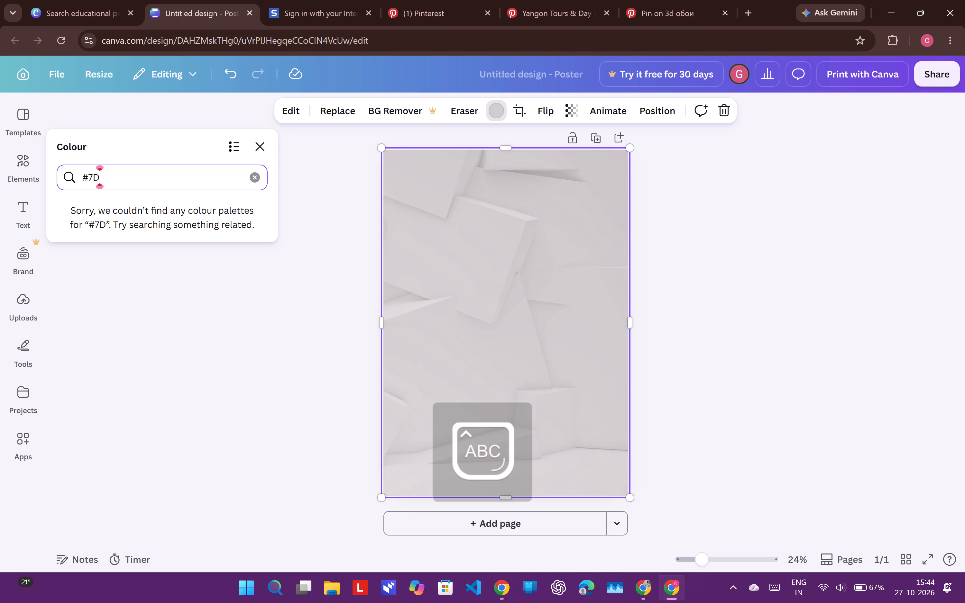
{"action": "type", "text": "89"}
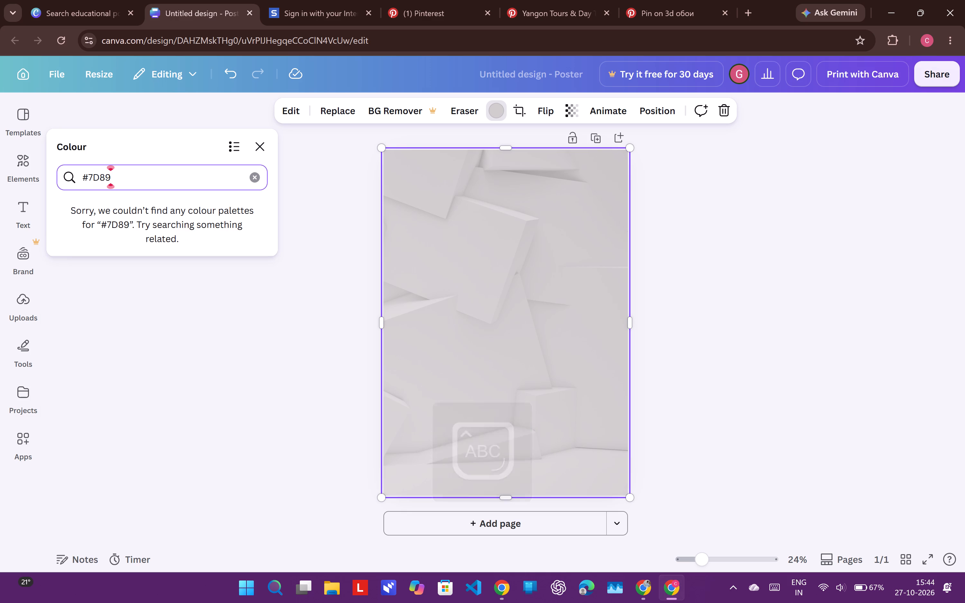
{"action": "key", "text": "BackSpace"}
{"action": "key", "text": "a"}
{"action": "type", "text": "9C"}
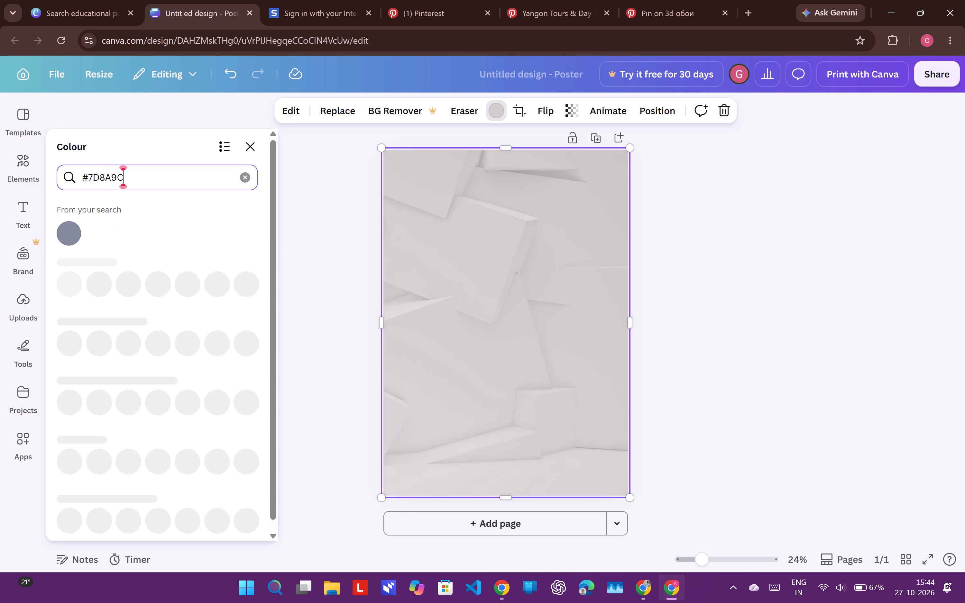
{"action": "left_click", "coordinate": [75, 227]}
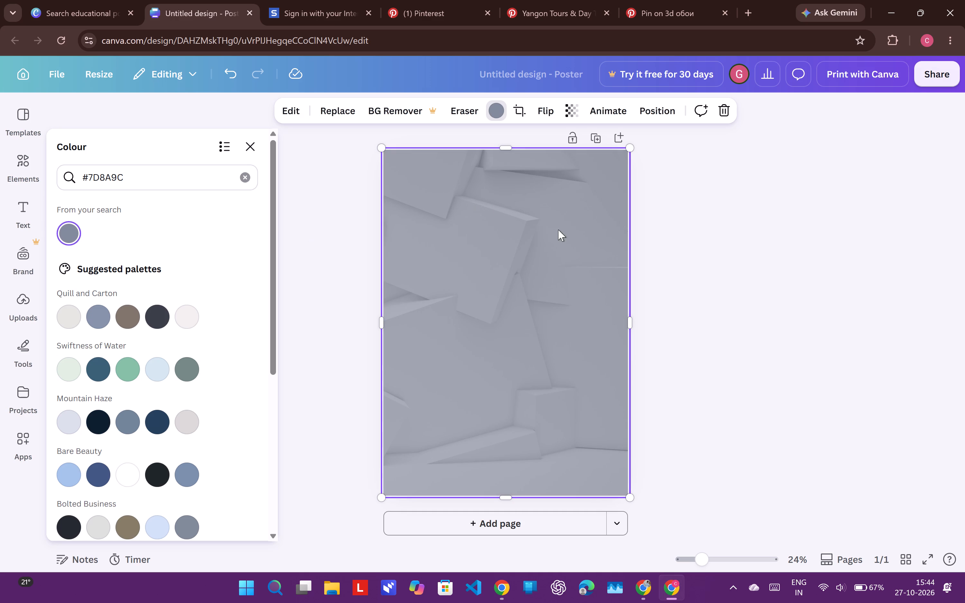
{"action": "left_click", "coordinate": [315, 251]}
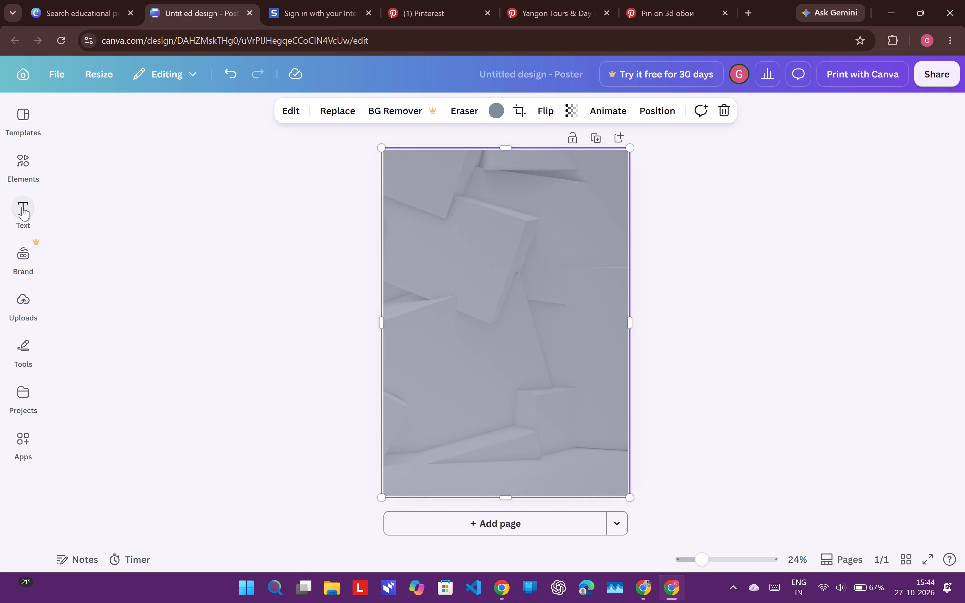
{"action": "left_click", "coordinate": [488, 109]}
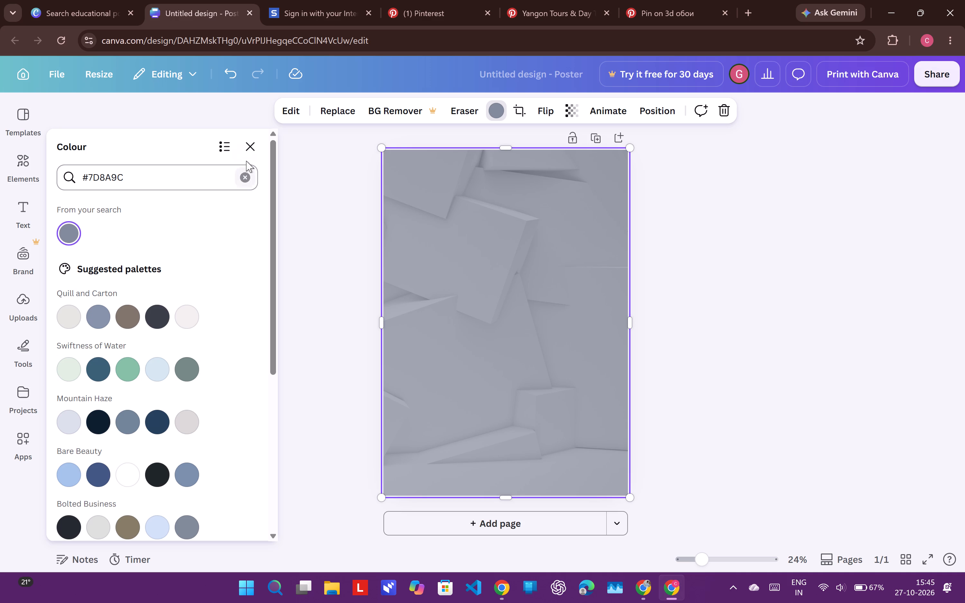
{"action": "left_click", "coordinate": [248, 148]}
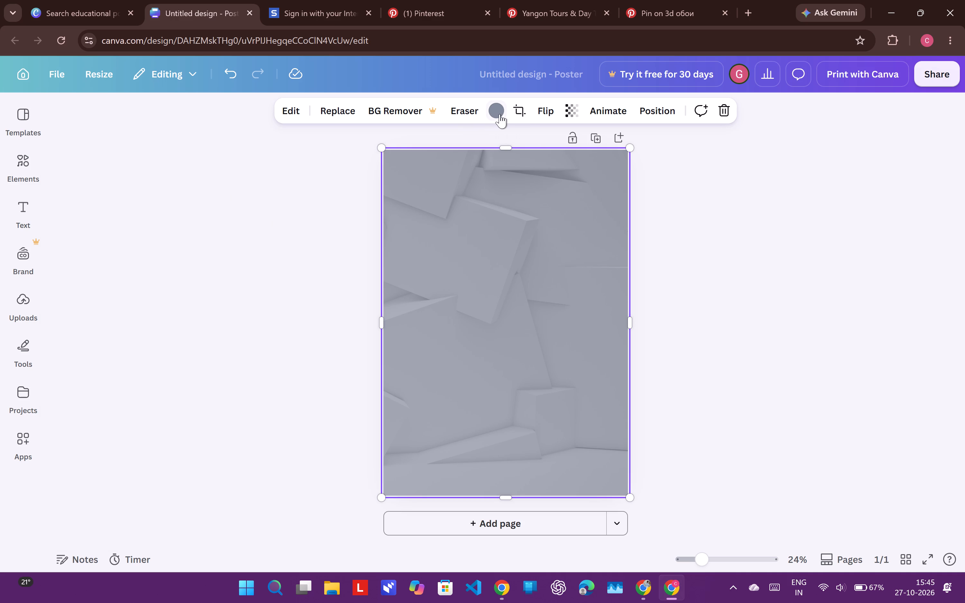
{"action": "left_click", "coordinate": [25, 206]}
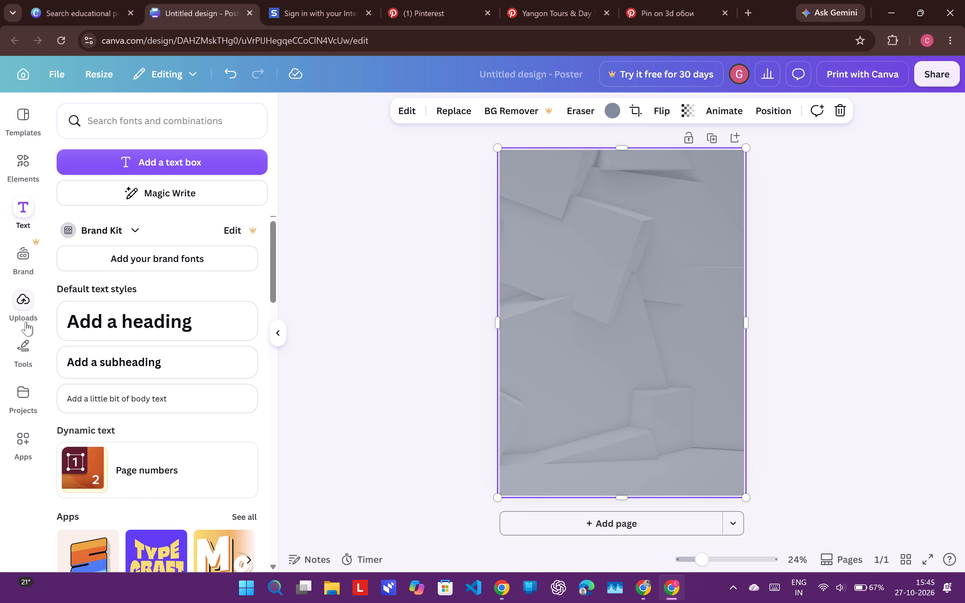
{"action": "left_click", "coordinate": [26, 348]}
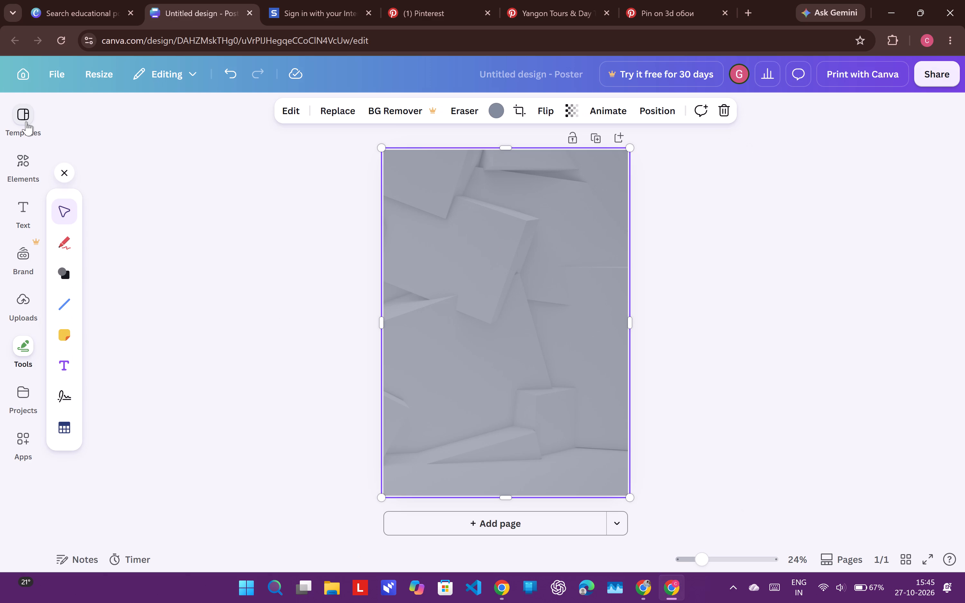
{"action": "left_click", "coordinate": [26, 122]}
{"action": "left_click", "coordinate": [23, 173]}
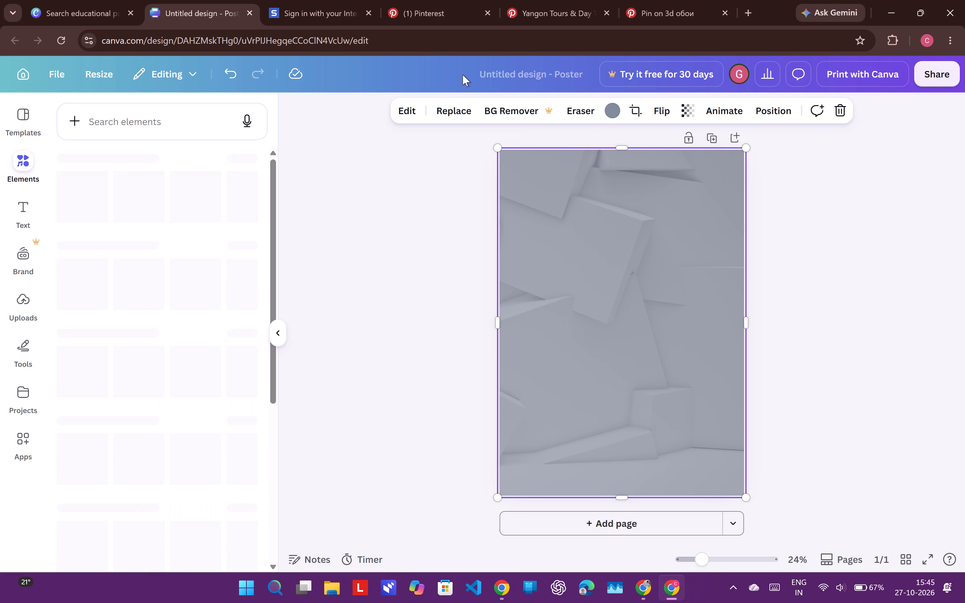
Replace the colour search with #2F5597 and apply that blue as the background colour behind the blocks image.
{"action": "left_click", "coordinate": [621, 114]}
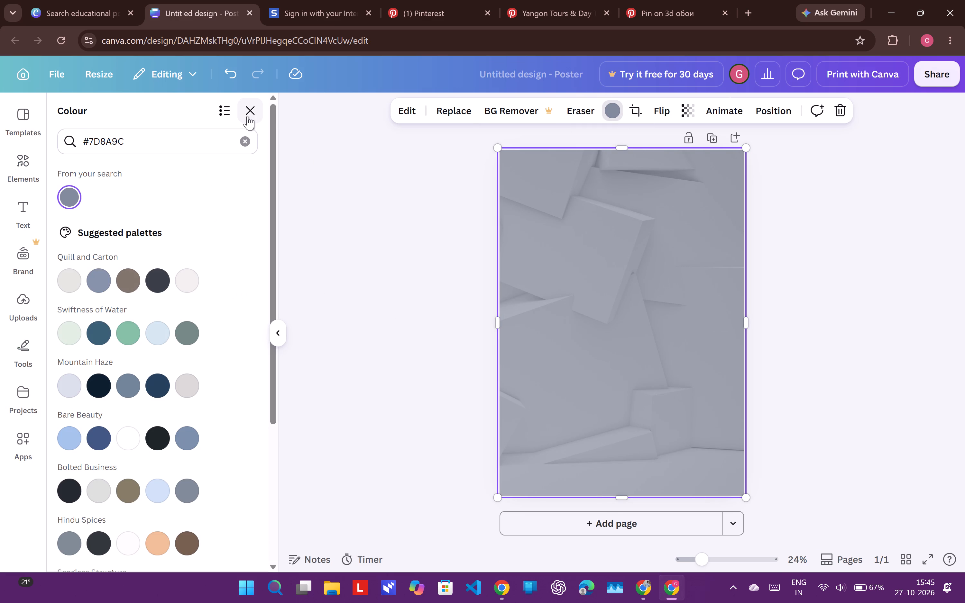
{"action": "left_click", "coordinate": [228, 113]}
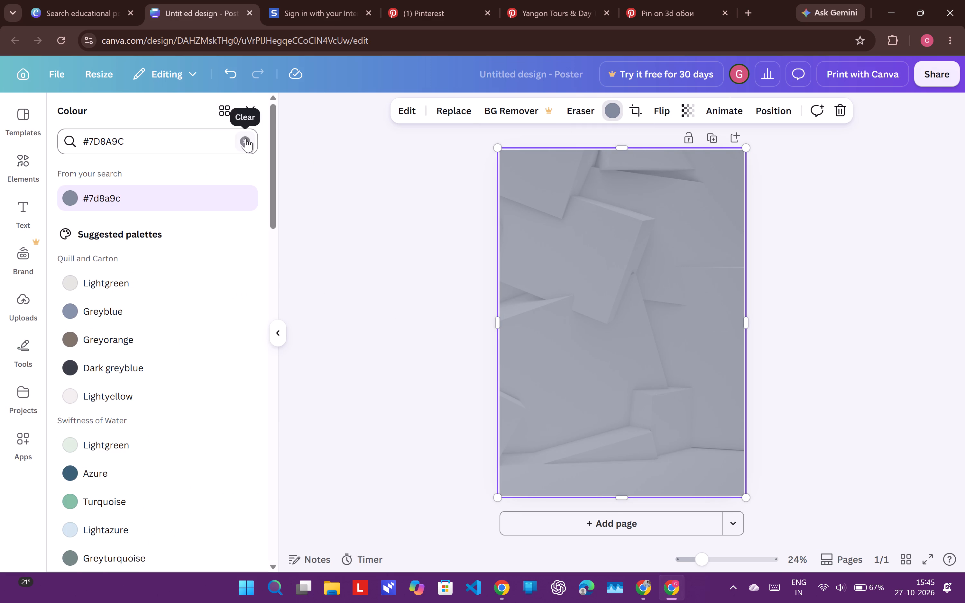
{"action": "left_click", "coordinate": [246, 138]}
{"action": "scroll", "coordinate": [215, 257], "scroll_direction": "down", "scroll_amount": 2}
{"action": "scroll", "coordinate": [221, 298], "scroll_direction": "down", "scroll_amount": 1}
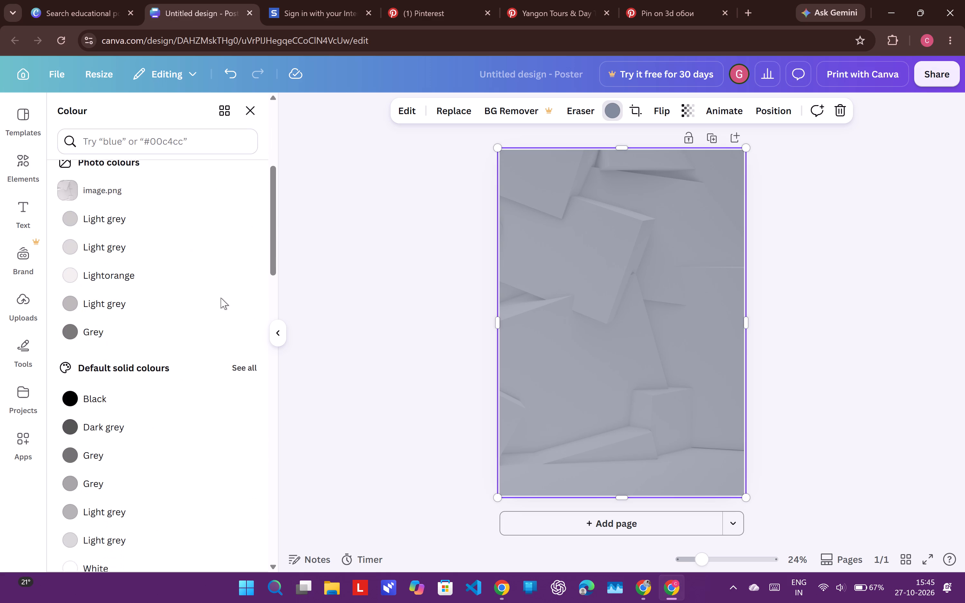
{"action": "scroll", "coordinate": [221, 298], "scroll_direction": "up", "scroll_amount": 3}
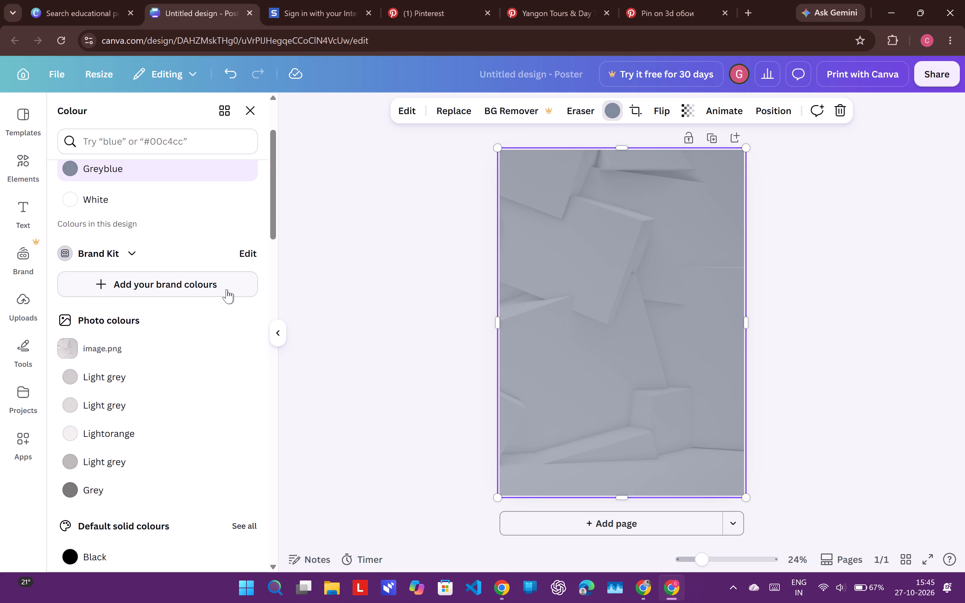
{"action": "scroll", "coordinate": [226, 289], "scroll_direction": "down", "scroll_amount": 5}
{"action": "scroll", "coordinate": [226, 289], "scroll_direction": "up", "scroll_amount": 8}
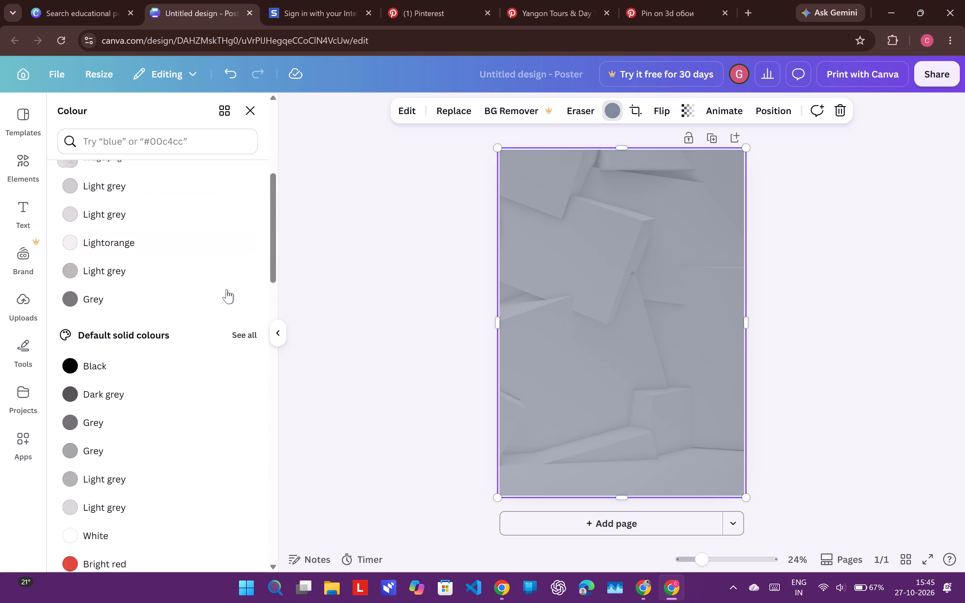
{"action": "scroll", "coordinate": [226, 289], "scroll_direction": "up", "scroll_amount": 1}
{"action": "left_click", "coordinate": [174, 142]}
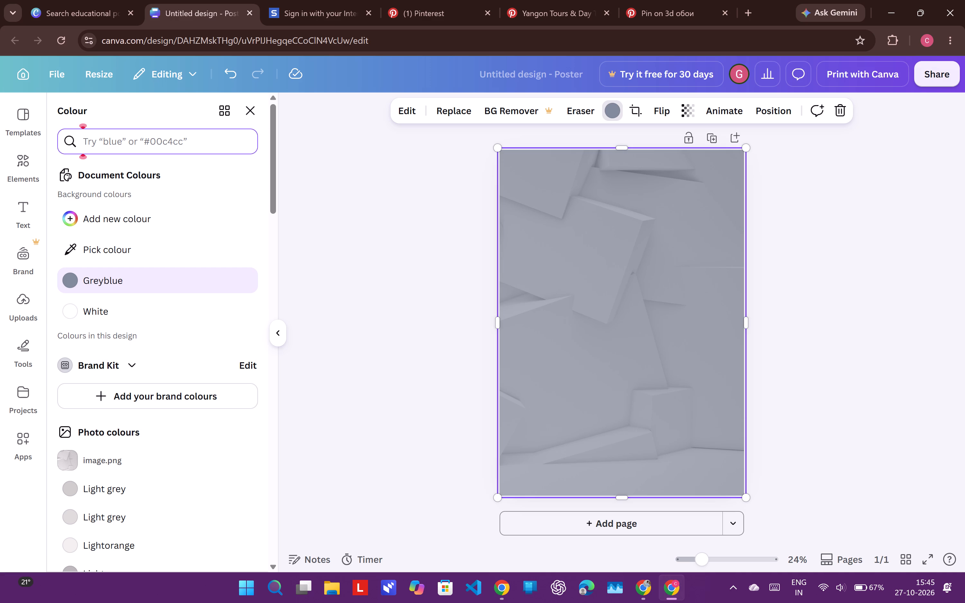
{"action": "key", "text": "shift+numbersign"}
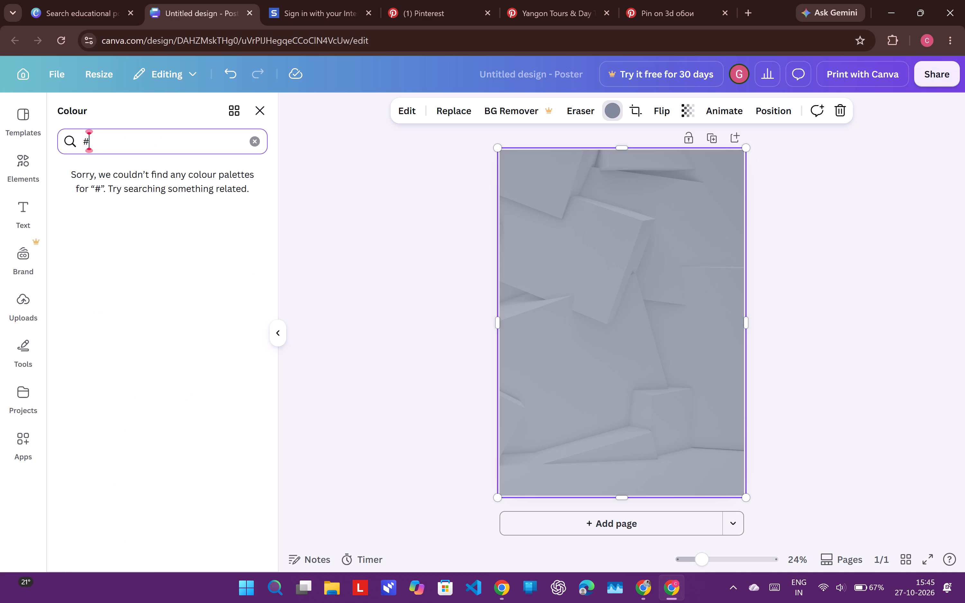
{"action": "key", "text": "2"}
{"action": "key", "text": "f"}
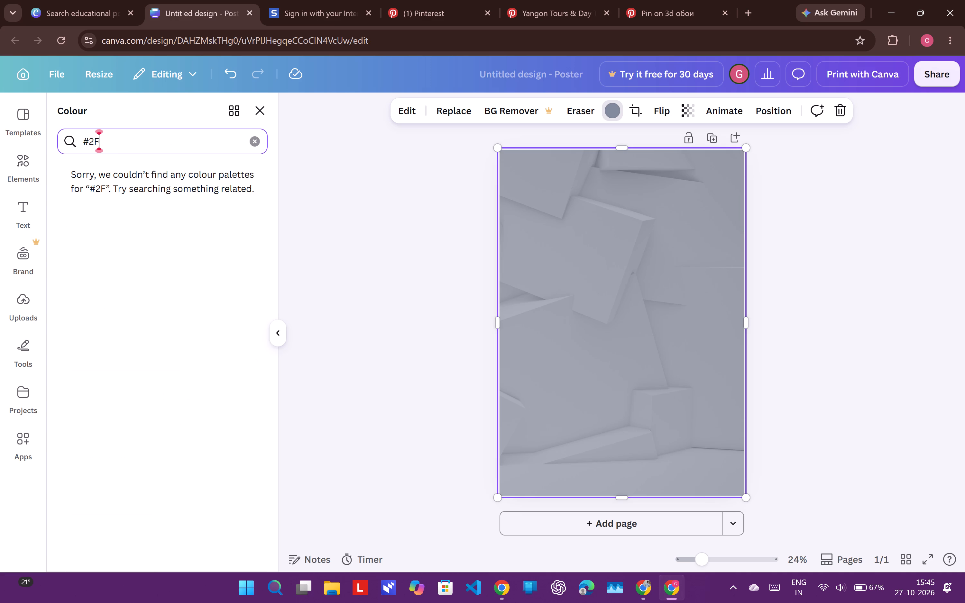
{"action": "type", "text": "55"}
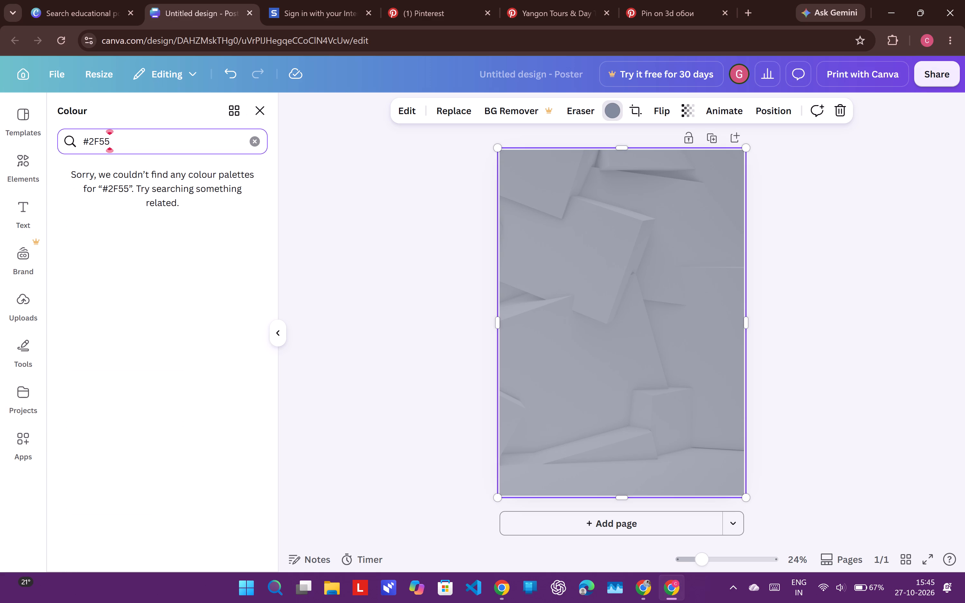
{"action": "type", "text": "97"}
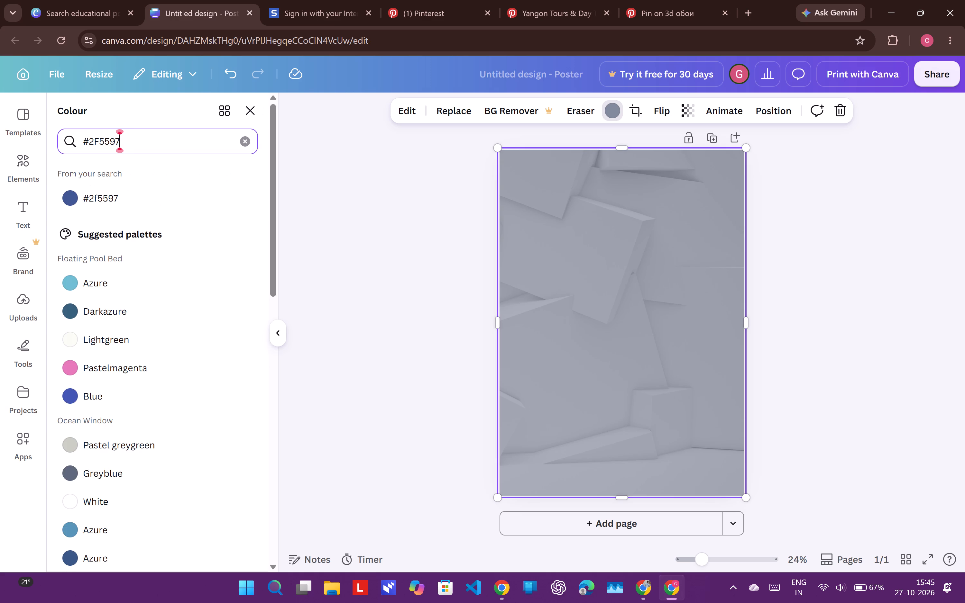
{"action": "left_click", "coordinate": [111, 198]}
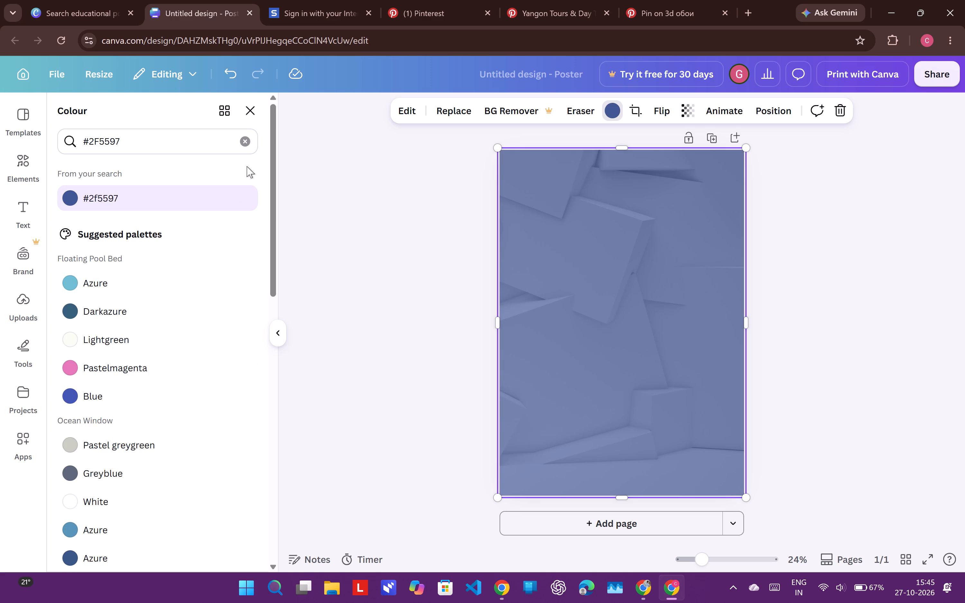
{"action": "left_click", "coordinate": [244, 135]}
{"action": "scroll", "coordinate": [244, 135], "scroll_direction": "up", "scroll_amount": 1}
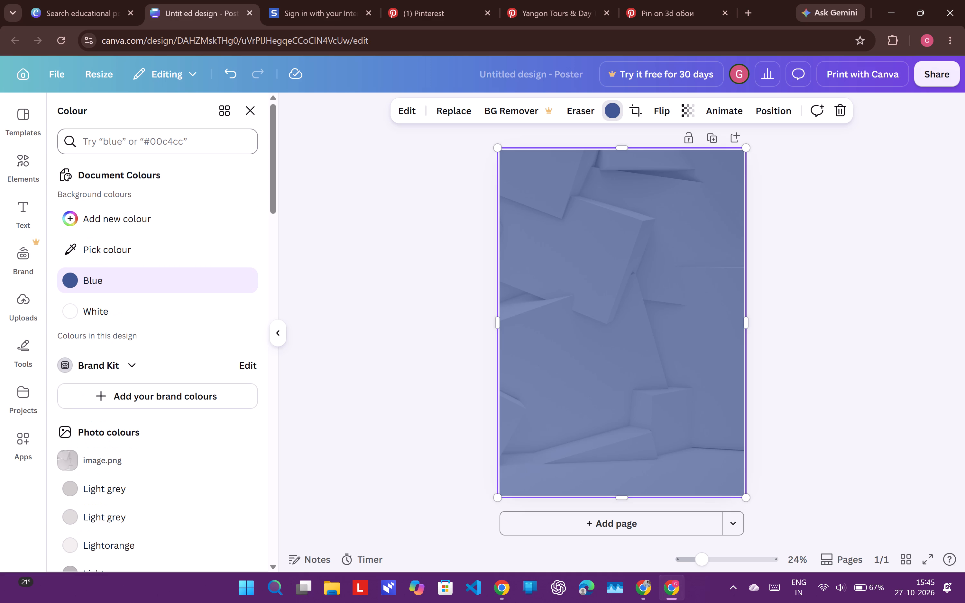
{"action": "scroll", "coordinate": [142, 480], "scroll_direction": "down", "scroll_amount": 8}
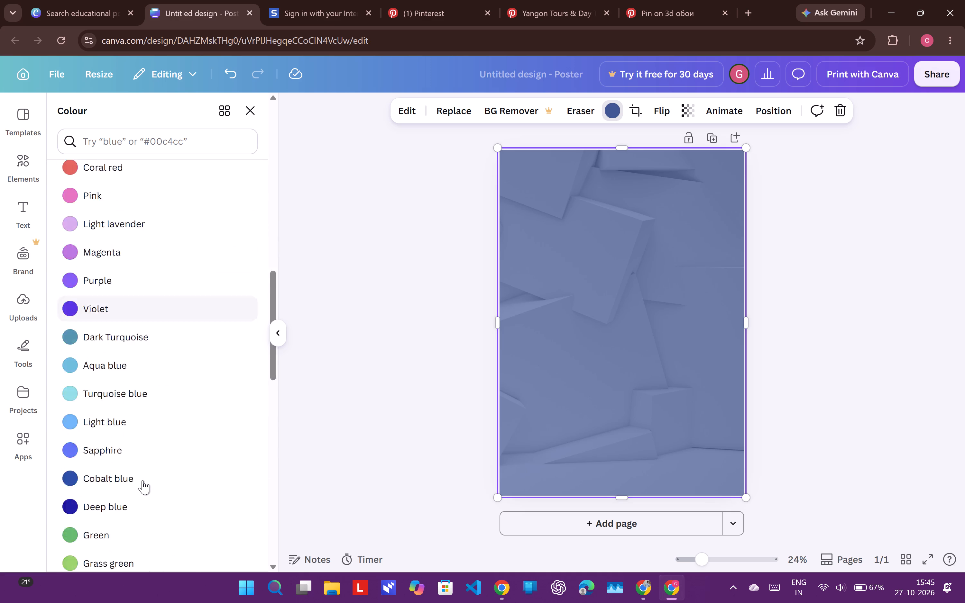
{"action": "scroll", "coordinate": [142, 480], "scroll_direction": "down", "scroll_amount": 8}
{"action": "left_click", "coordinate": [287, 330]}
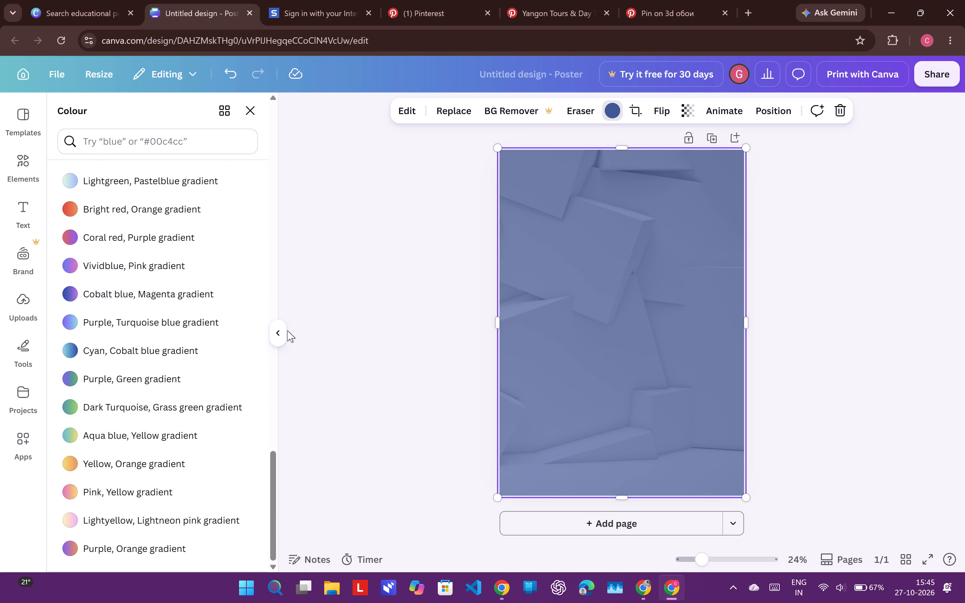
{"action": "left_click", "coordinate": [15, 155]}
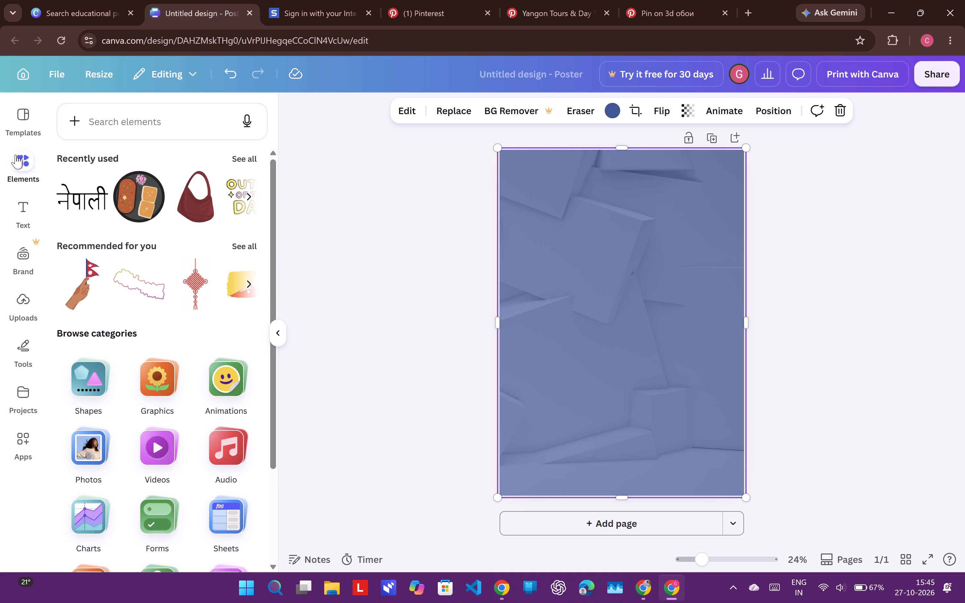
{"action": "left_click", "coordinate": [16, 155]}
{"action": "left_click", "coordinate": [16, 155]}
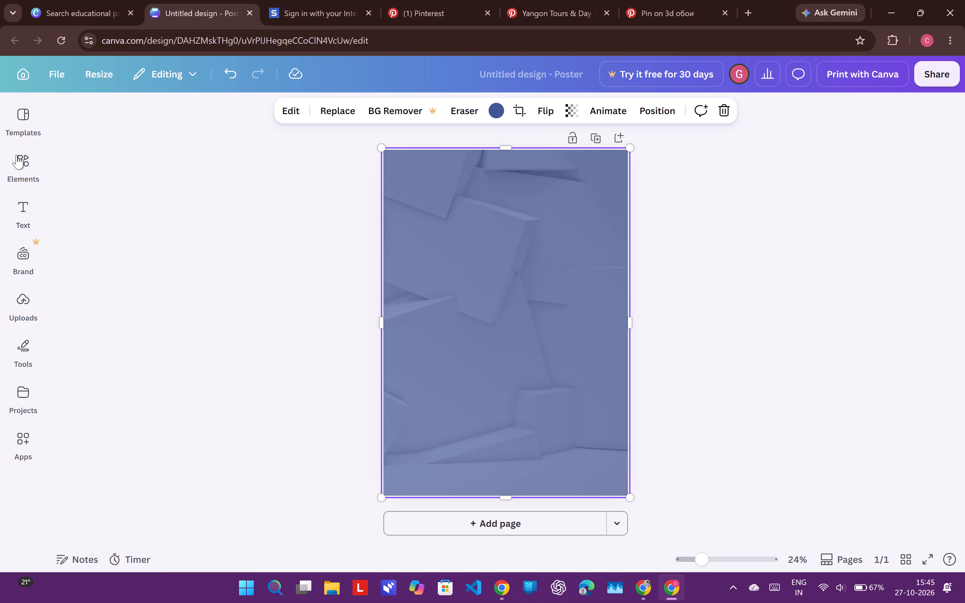
Set the poster's background colour behind the blocks image to the document's white.
{"action": "left_click", "coordinate": [491, 110]}
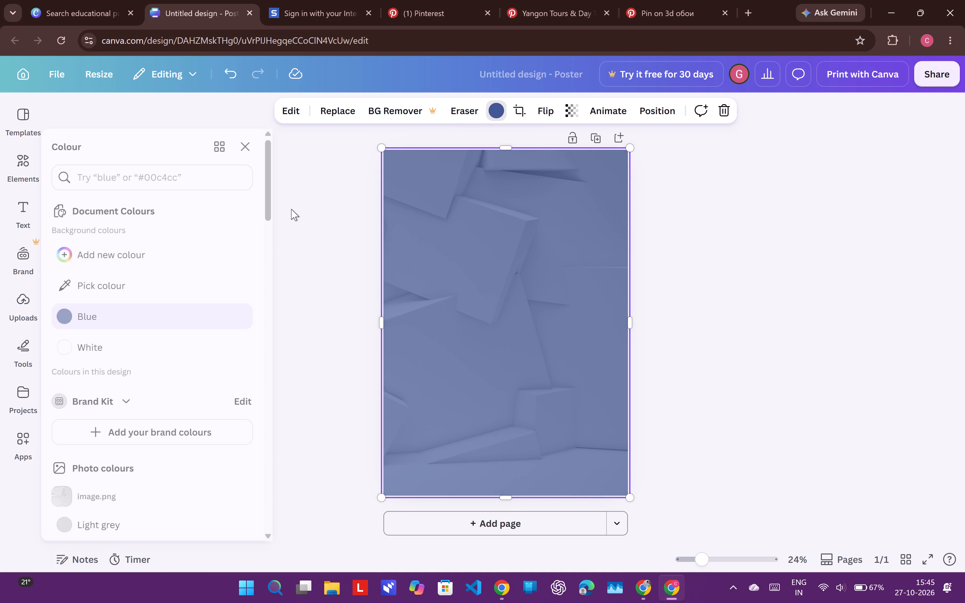
{"action": "left_click", "coordinate": [106, 341]}
{"action": "scroll", "coordinate": [106, 341], "scroll_direction": "down", "scroll_amount": 2}
{"action": "scroll", "coordinate": [165, 329], "scroll_direction": "up", "scroll_amount": 4}
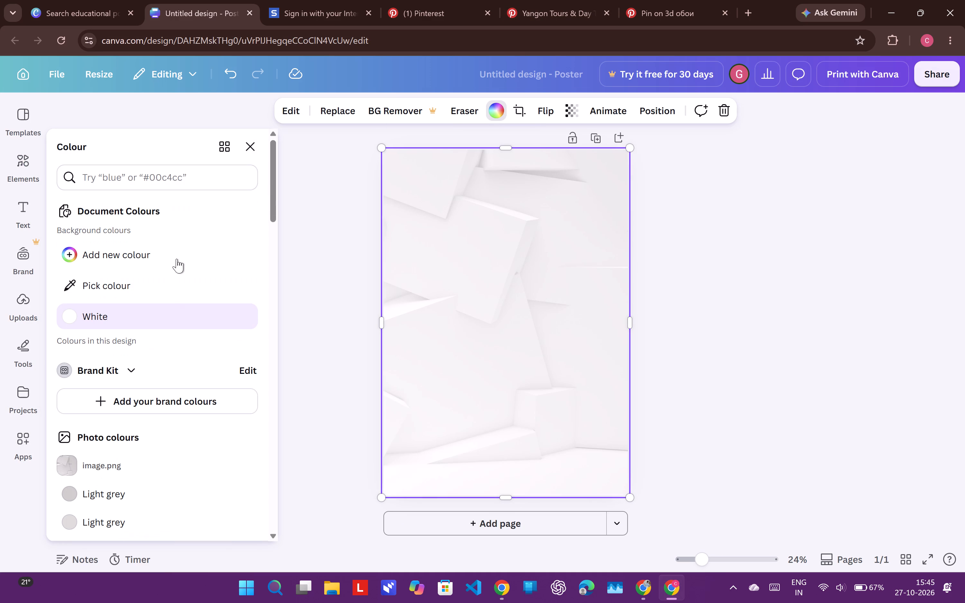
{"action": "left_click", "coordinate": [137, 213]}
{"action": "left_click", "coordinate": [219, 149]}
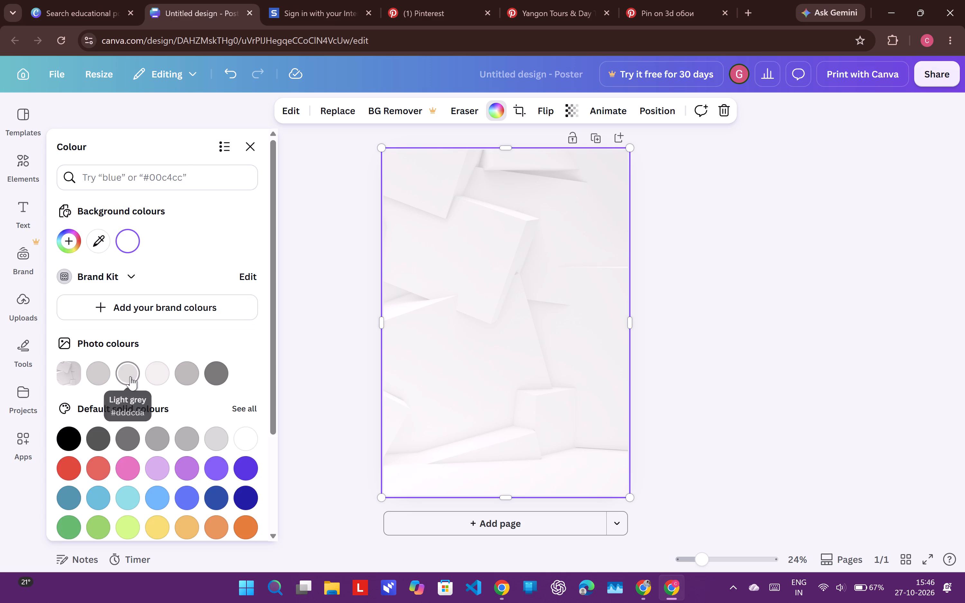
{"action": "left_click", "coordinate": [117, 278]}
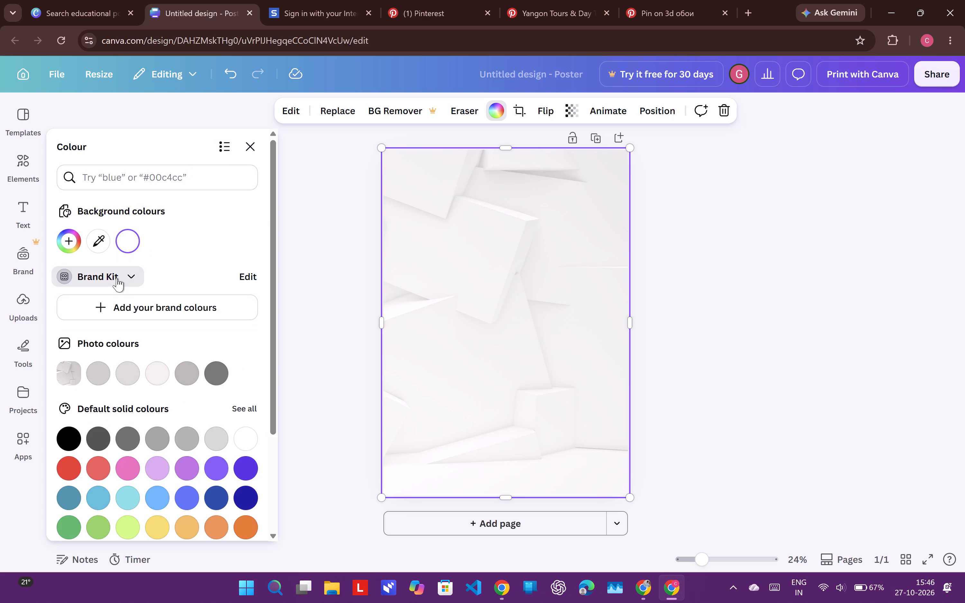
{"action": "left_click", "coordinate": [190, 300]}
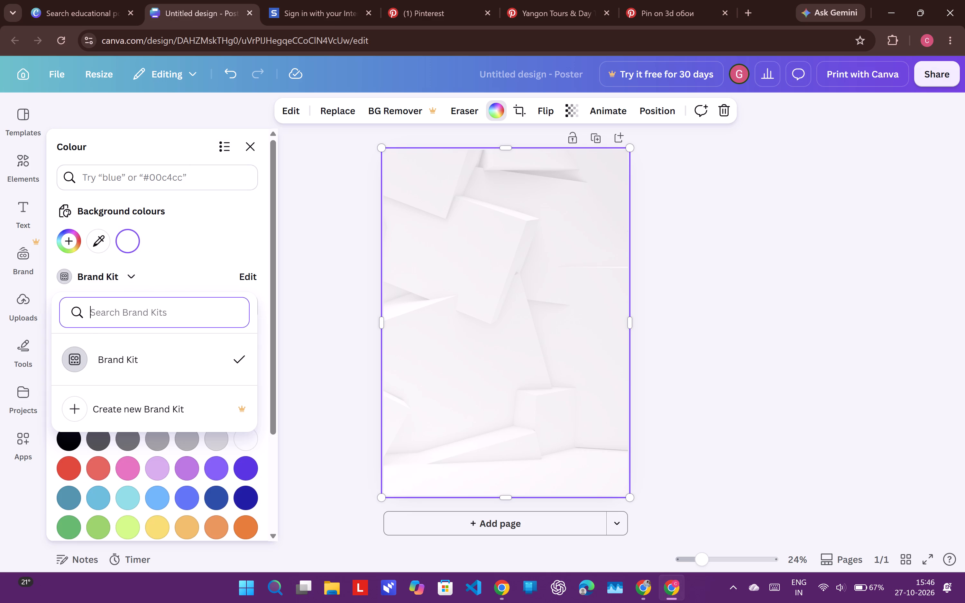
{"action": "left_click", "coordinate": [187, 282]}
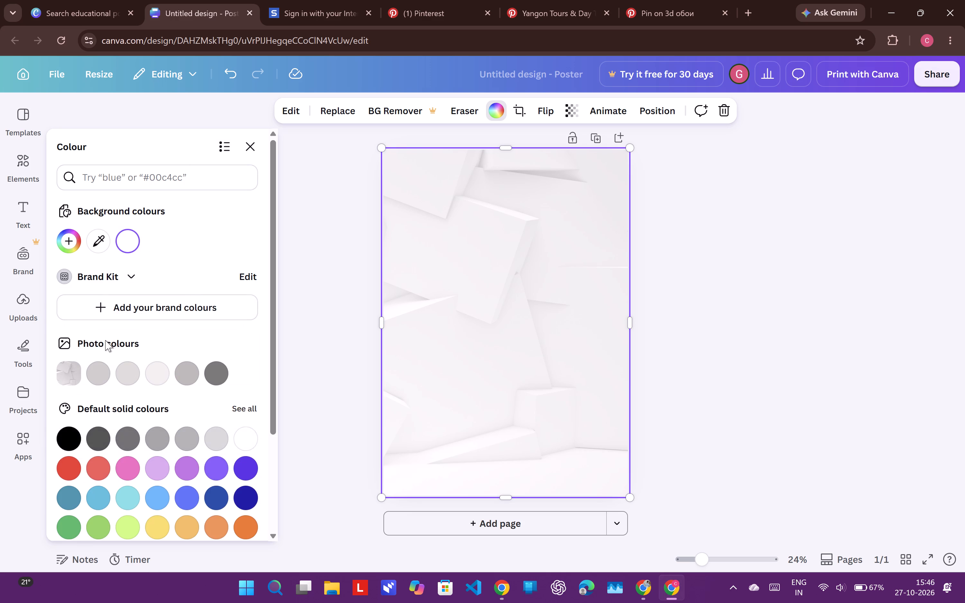
Start the Brand Kit colour palette with the solid blue #2F5597 as its first colour.
{"action": "left_click", "coordinate": [123, 306]}
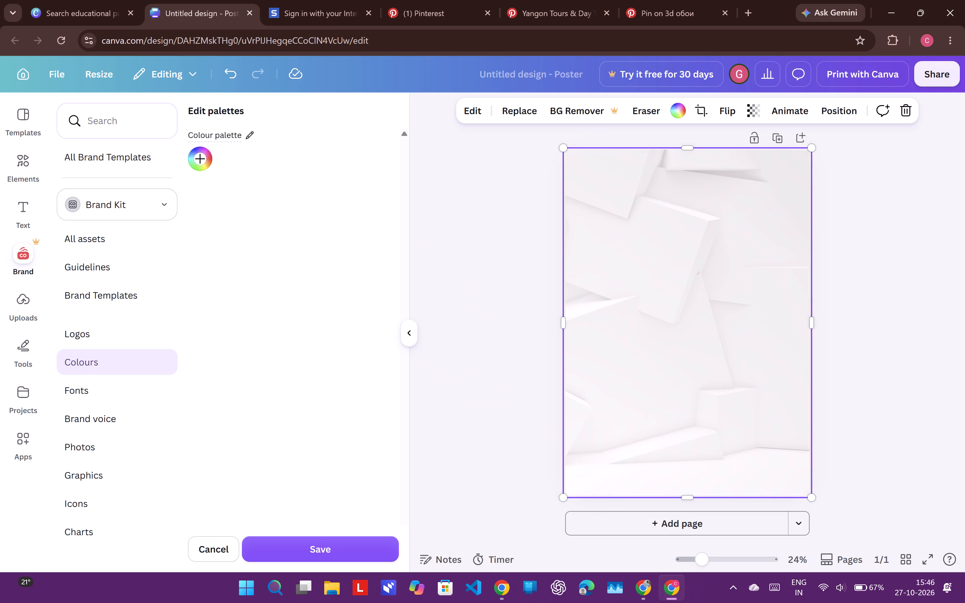
{"action": "left_click", "coordinate": [125, 120]}
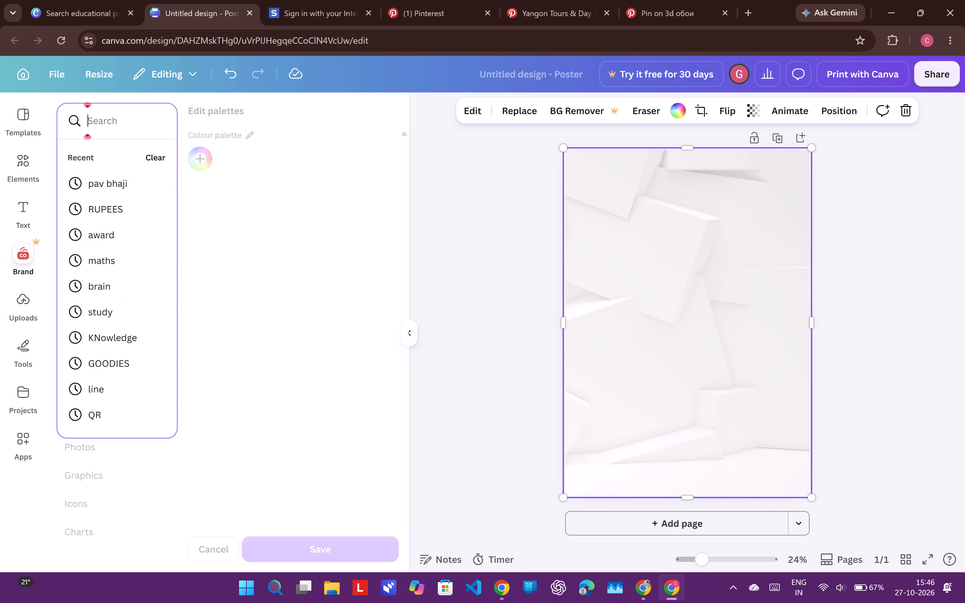
{"action": "left_click", "coordinate": [298, 187]}
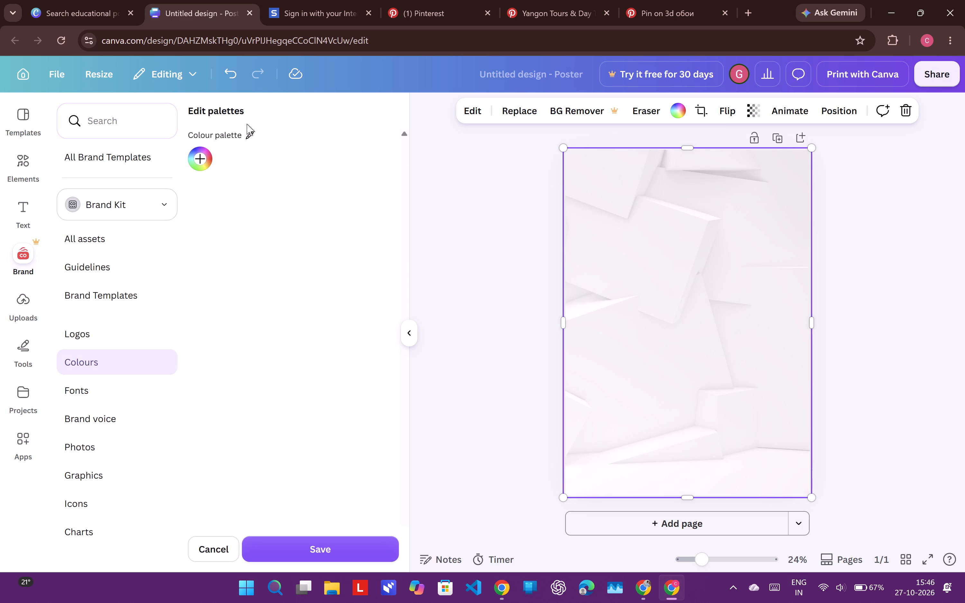
{"action": "left_click", "coordinate": [246, 136]}
{"action": "left_click_drag", "start_coordinate": [248, 166], "coordinate": [199, 160]}
{"action": "left_click", "coordinate": [199, 160]}
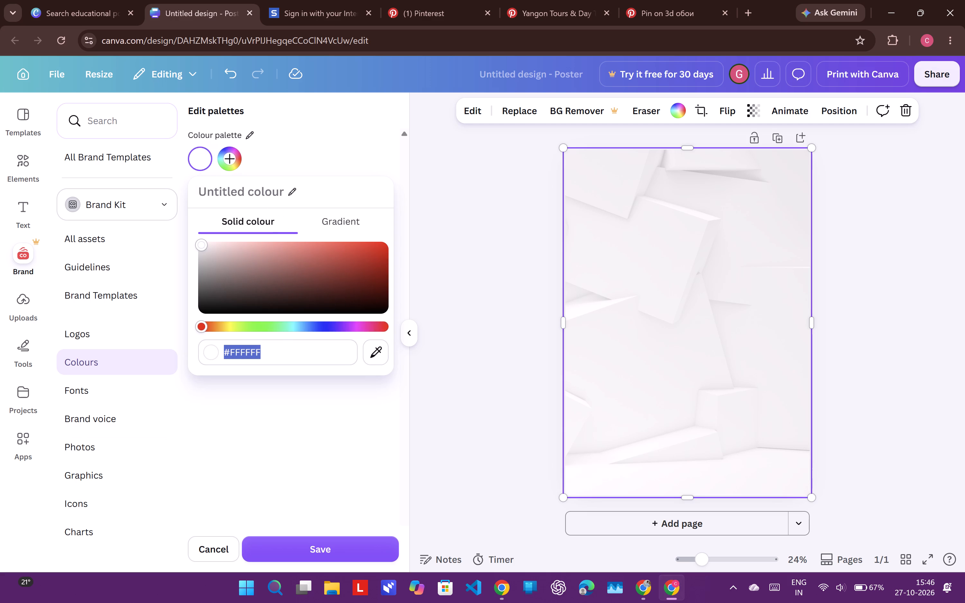
{"action": "left_click", "coordinate": [279, 345]}
{"action": "key", "text": "BackSpace"}
{"action": "key", "text": "BackSpace"}
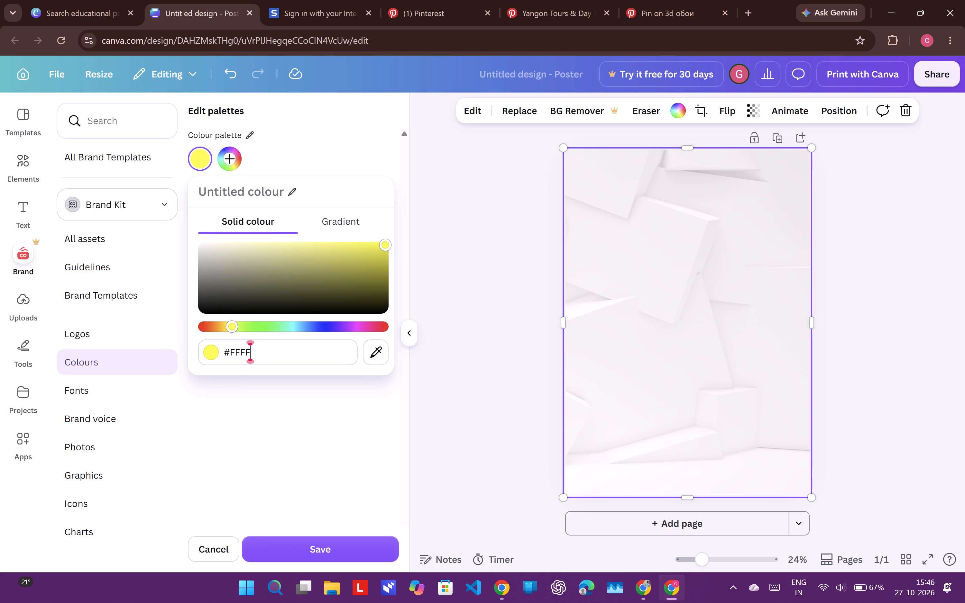
{"action": "key", "text": "BackSpace"}
{"action": "key", "text": "BackSpace"}
{"action": "key", "text": "BackSpace"}
{"action": "key", "text": "BackSpace"}
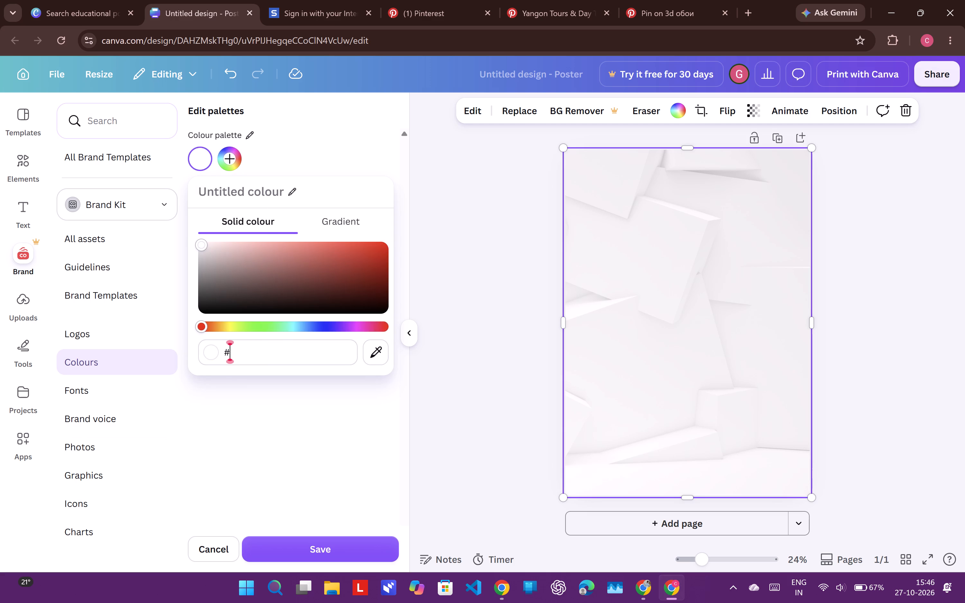
{"action": "key", "text": "2"}
{"action": "key", "text": "f"}
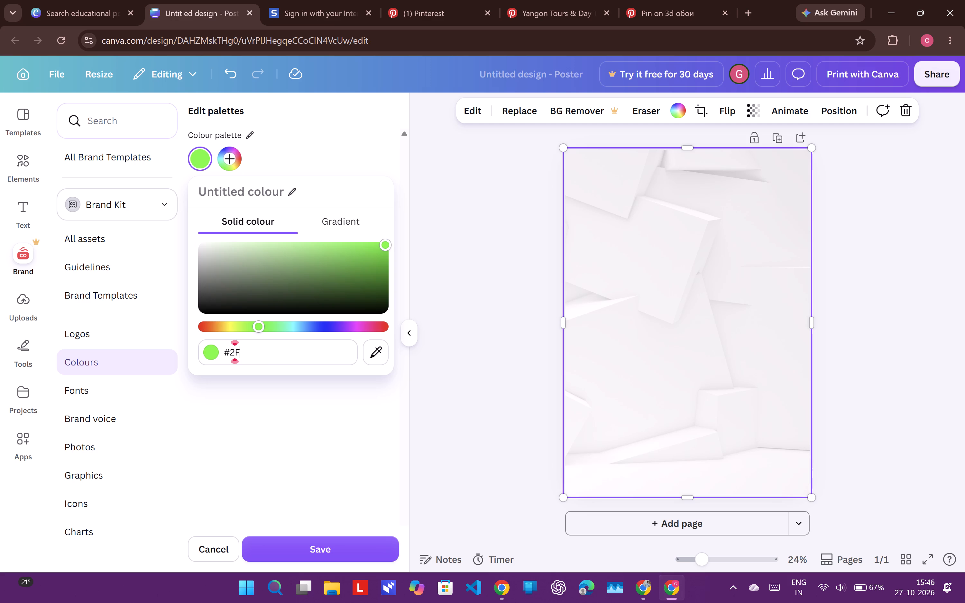
{"action": "type", "text": "5597"}
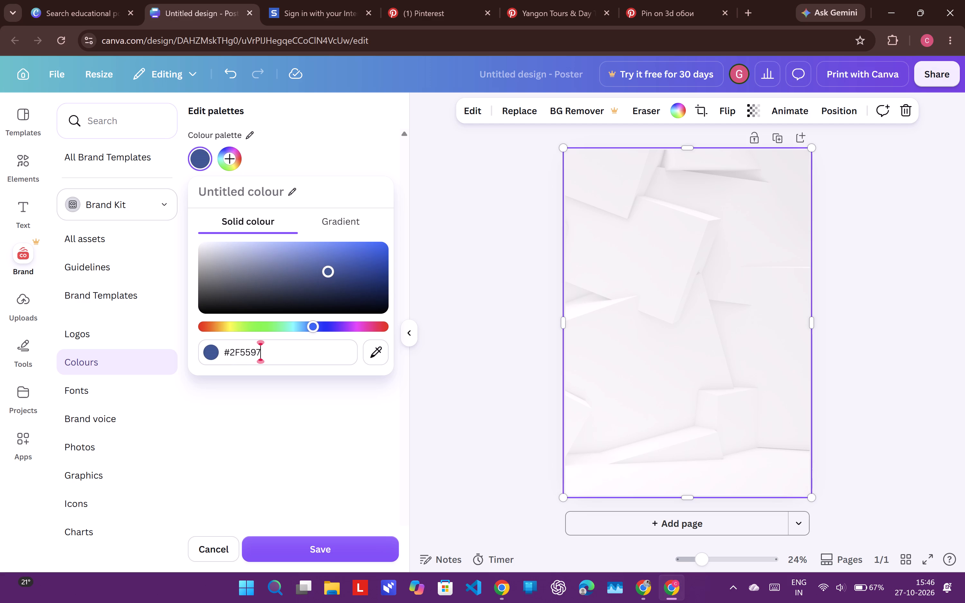
{"action": "key", "text": "Return"}
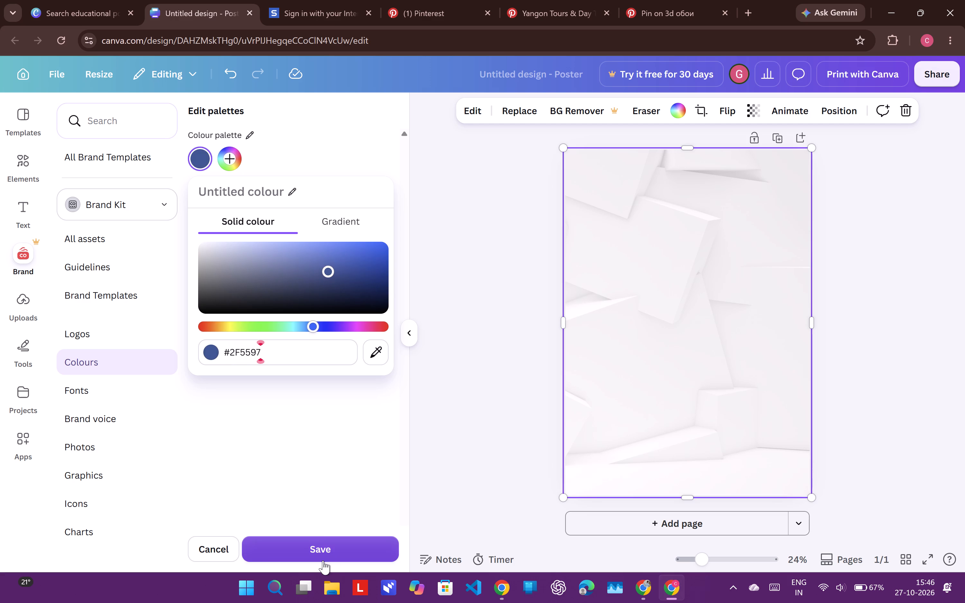
{"action": "left_click", "coordinate": [366, 392]}
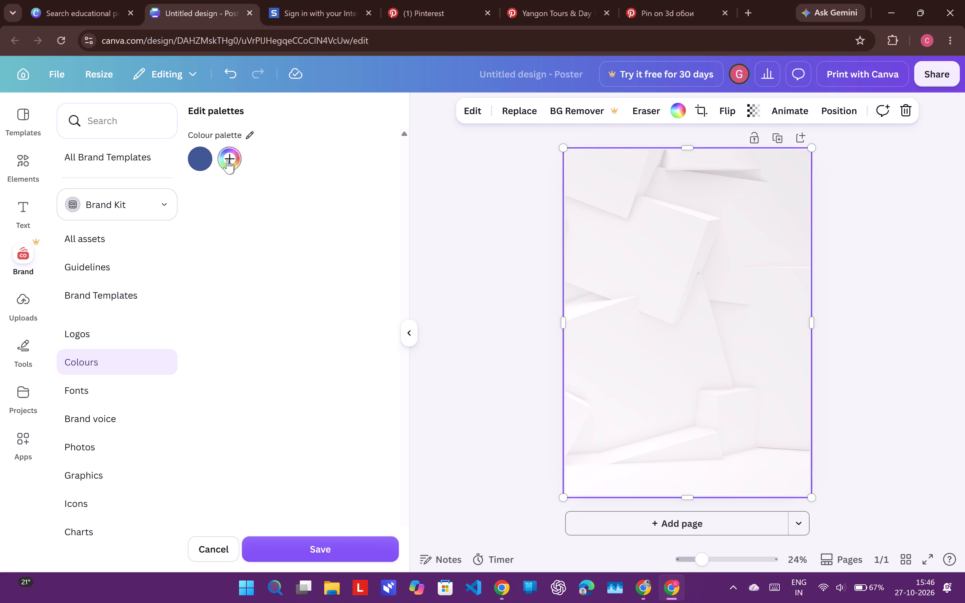
Add the grey-blue #7D8A9C as the second solid colour in the Brand Kit palette.
{"action": "left_click", "coordinate": [228, 160]}
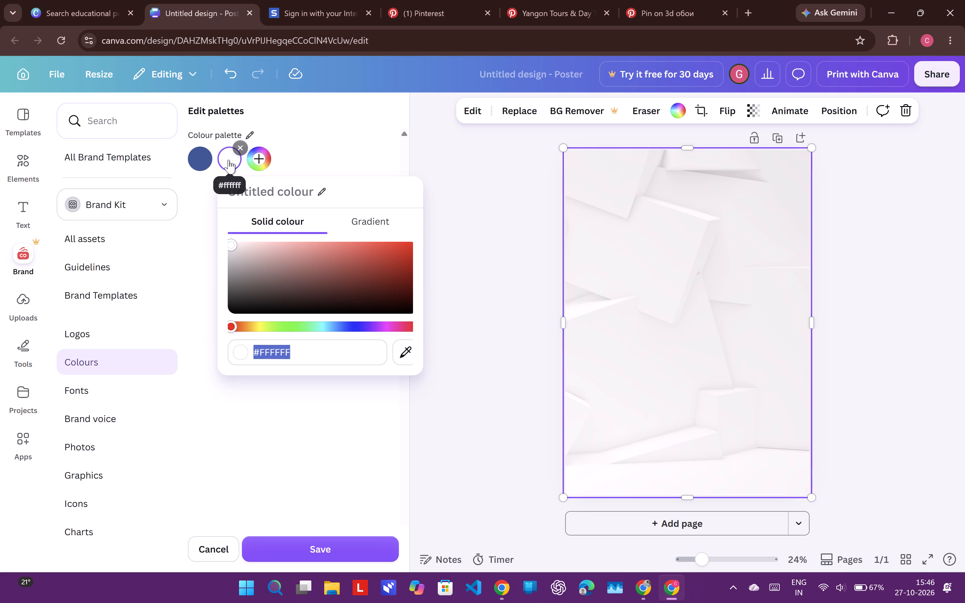
{"action": "key", "text": "shift+numbersign"}
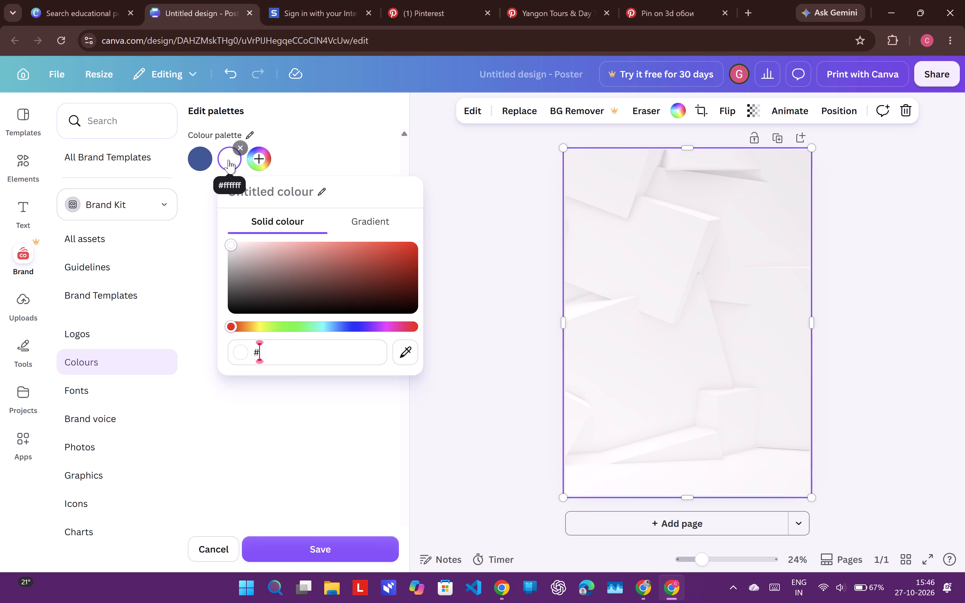
{"action": "type", "text": "7D"}
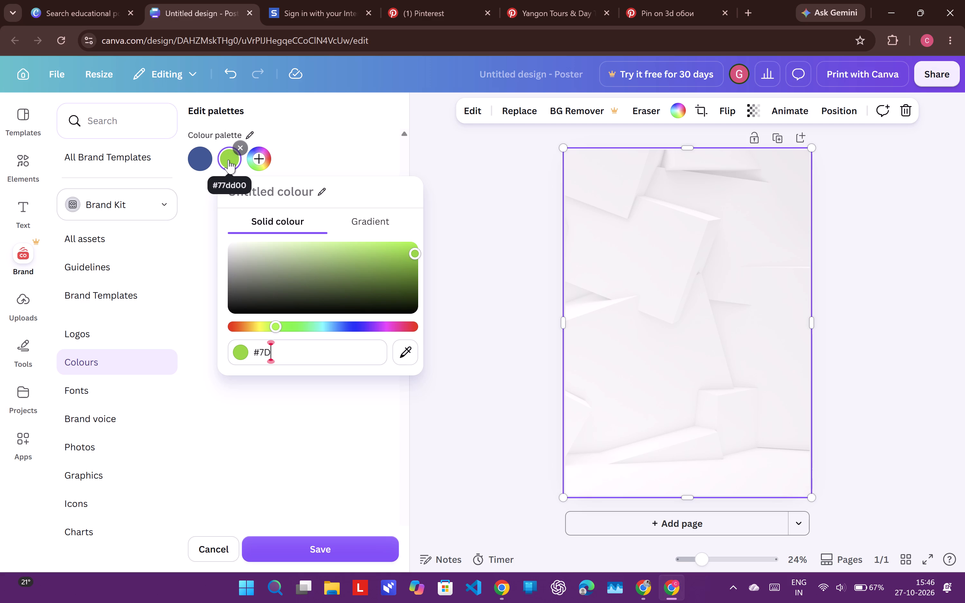
{"action": "type", "text": "8A"}
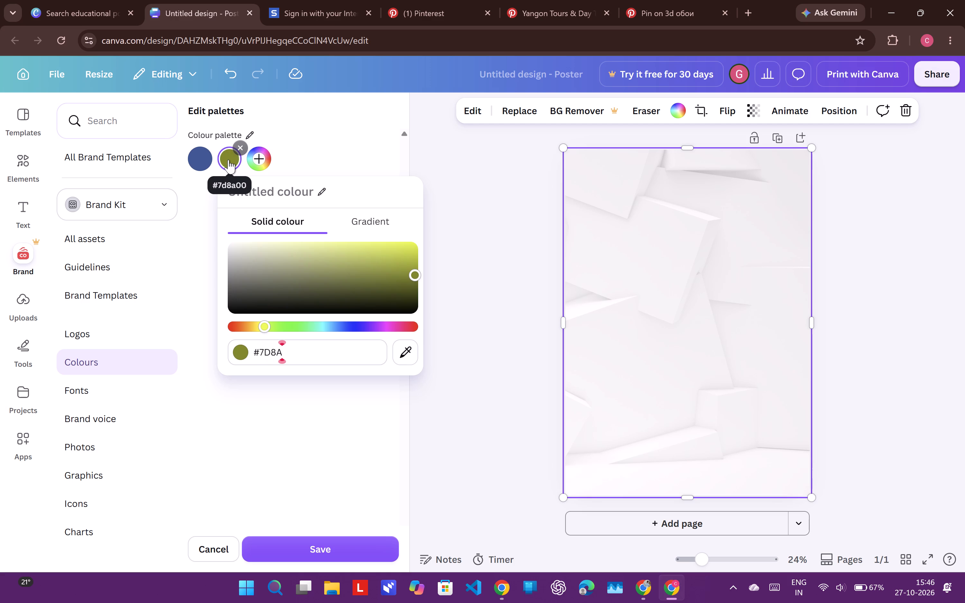
{"action": "type", "text": "9C"}
{"action": "key", "text": "Return"}
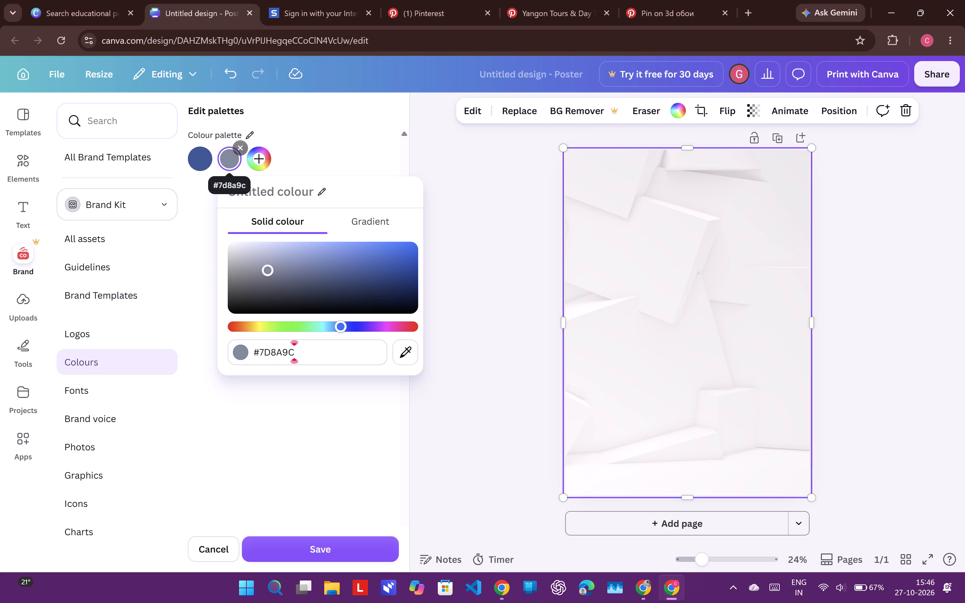
{"action": "left_click", "coordinate": [339, 419]}
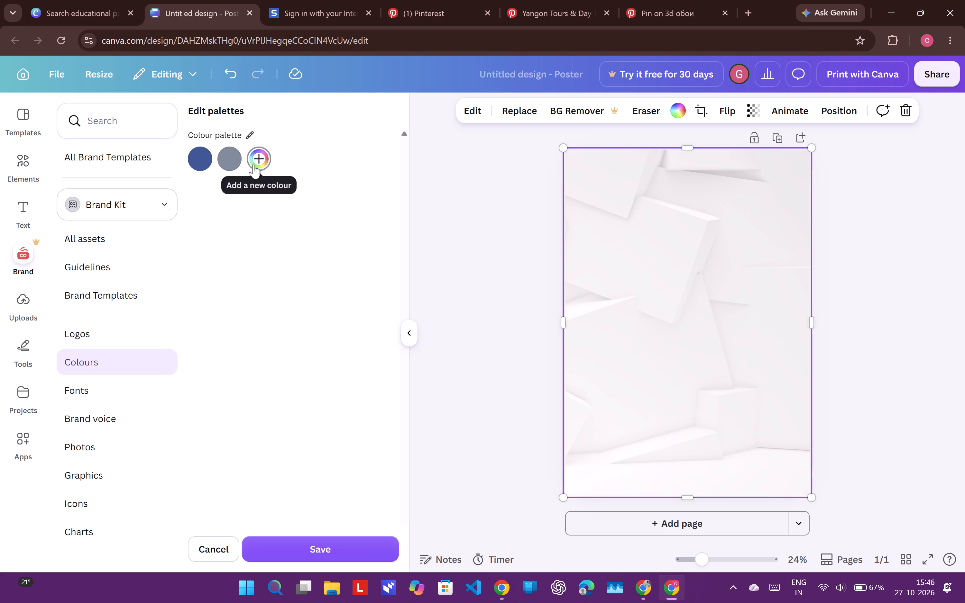
Add the lighter blue #4A6FB3 as the third solid colour in the Brand Kit palette.
{"action": "left_click", "coordinate": [257, 162]}
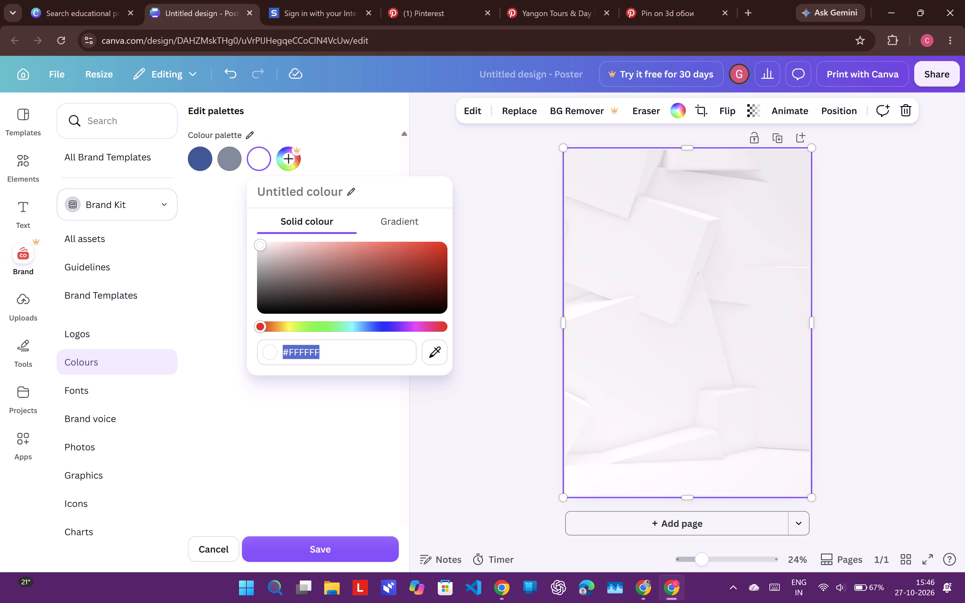
{"action": "key", "text": "BackSpace"}
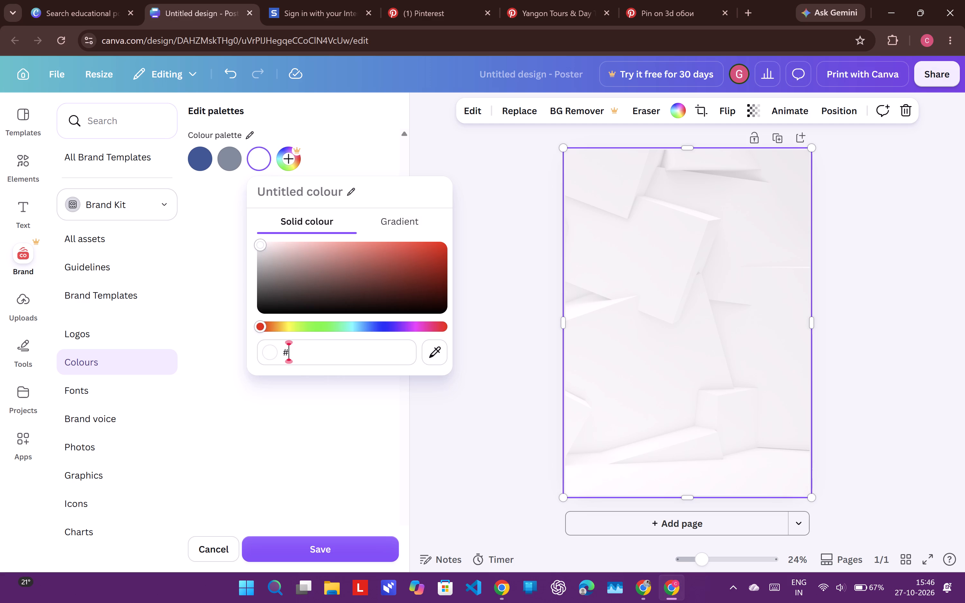
{"action": "key", "text": "4"}
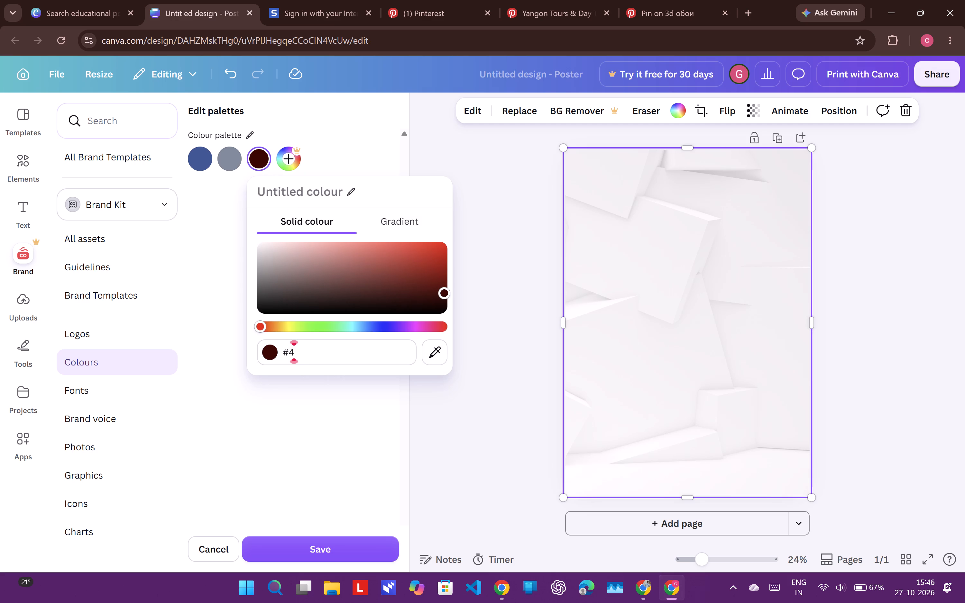
{"action": "key", "text": "a"}
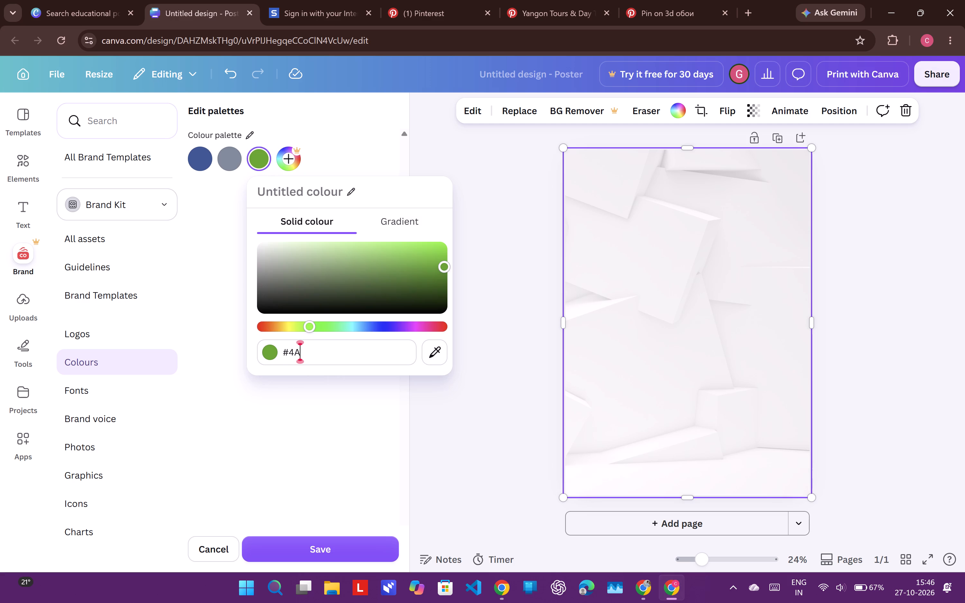
{"action": "key", "text": "6"}
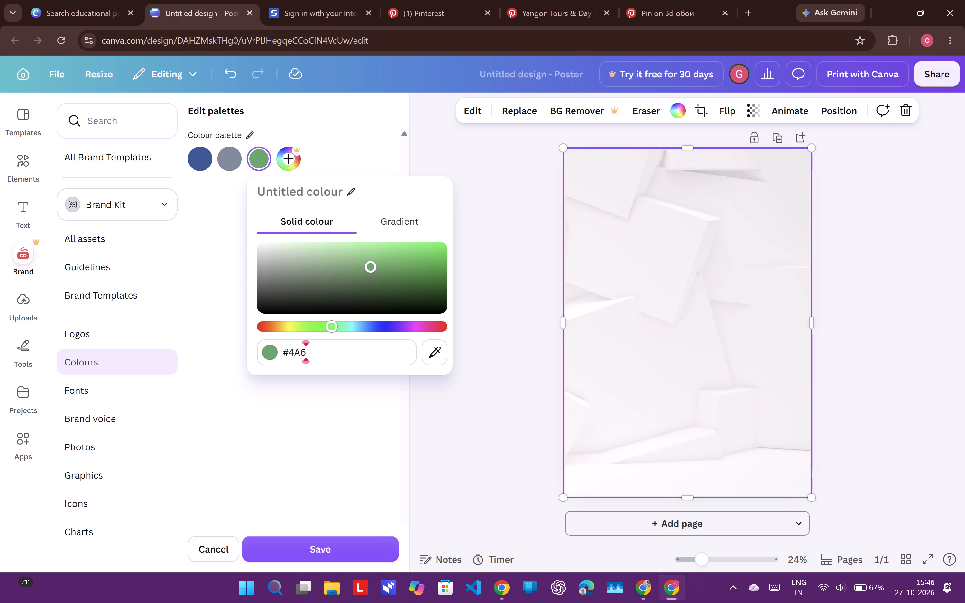
{"action": "type", "text": "FB3"}
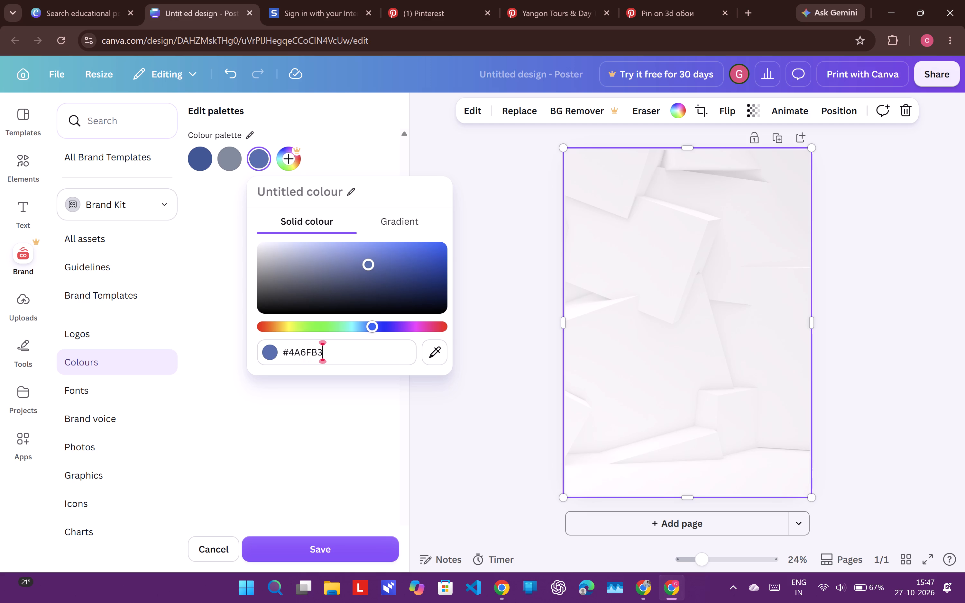
{"action": "key", "text": "Return"}
{"action": "left_click", "coordinate": [330, 425]}
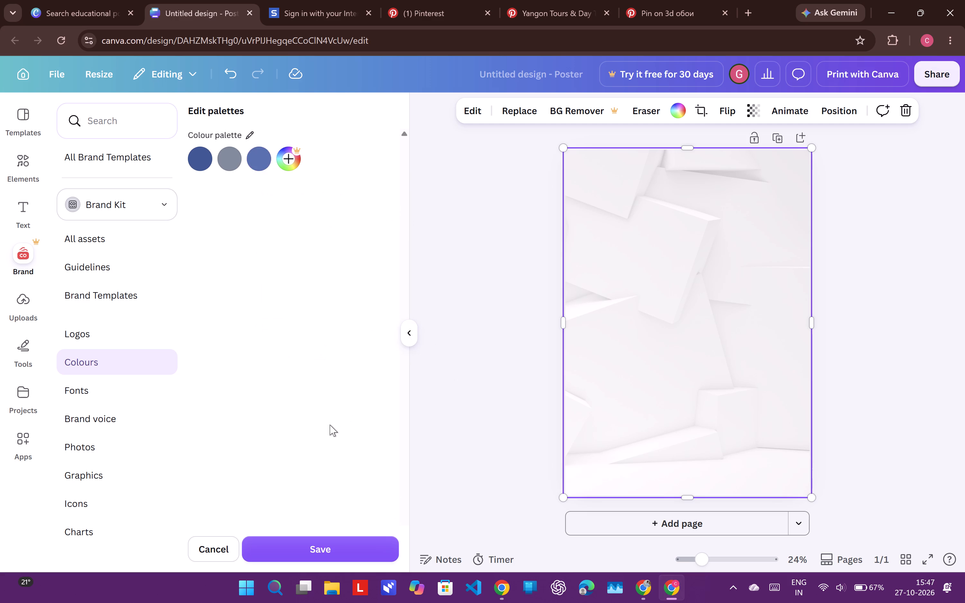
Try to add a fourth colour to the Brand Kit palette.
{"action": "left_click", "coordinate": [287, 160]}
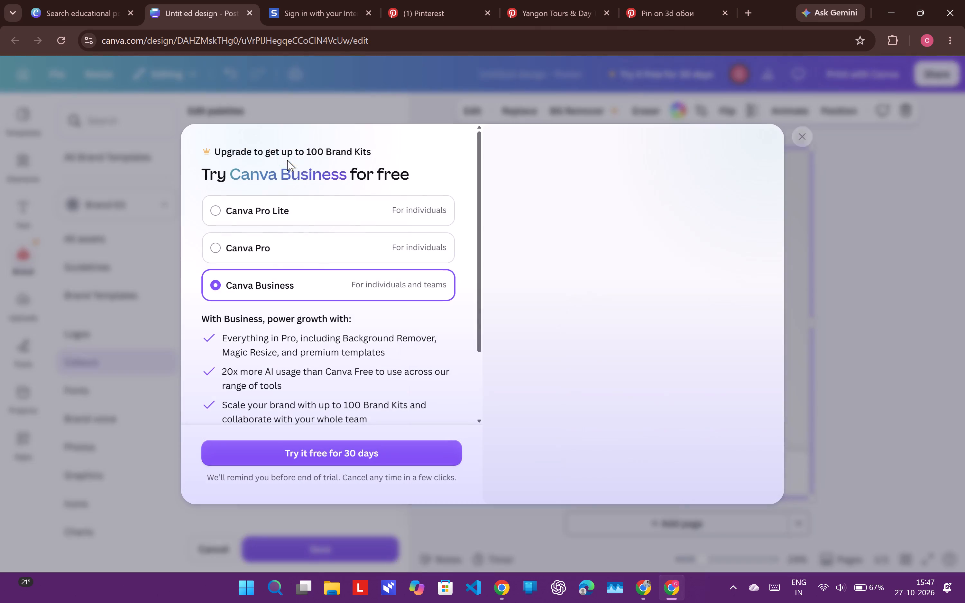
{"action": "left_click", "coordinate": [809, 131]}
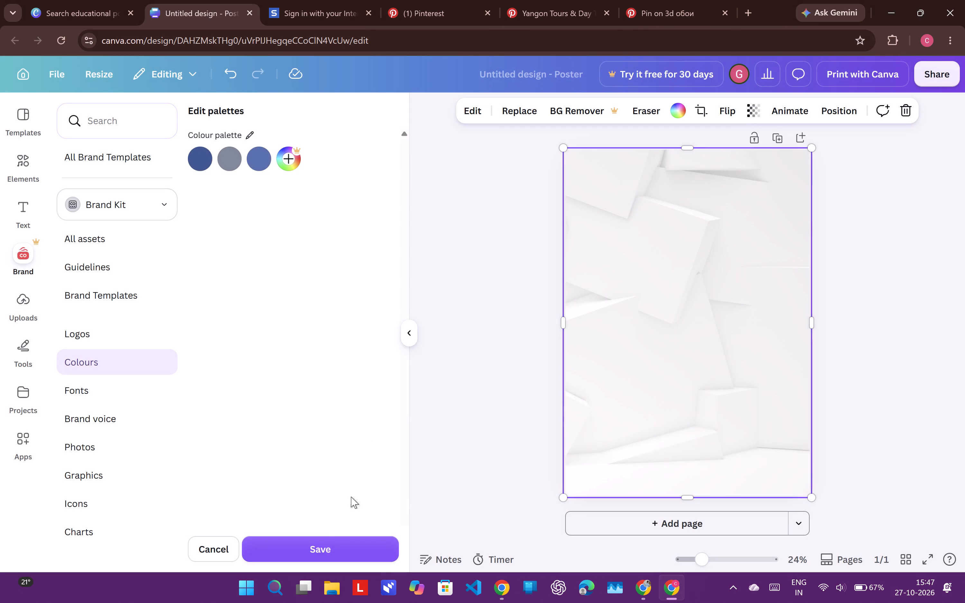
Save the three-colour Brand Kit palette.
{"action": "left_click", "coordinate": [323, 545]}
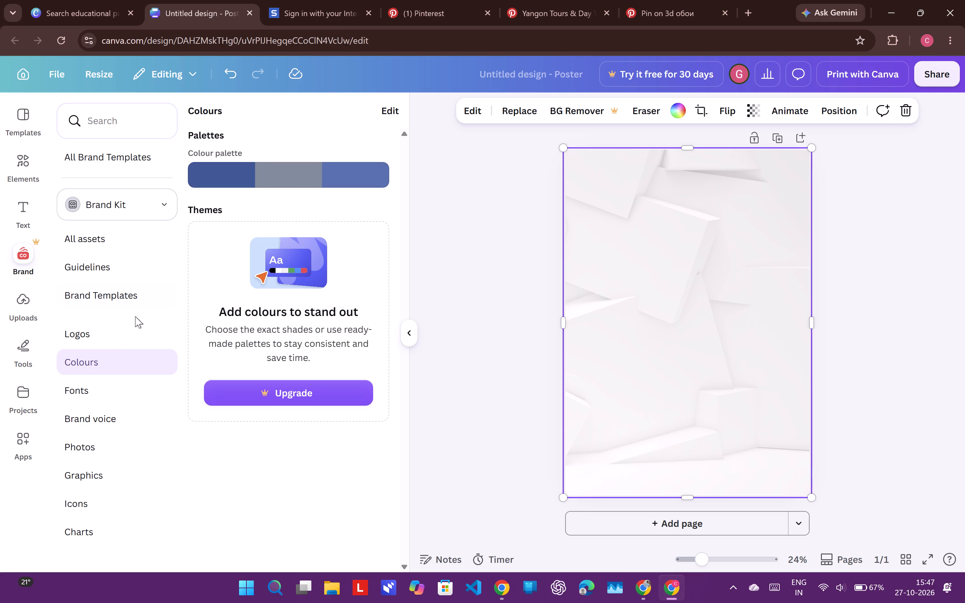
{"action": "left_click", "coordinate": [110, 355]}
{"action": "left_click", "coordinate": [144, 360]}
Open the colour options for the poster's blocks background image.
{"action": "scroll", "coordinate": [169, 160], "scroll_direction": "right", "scroll_amount": 3}
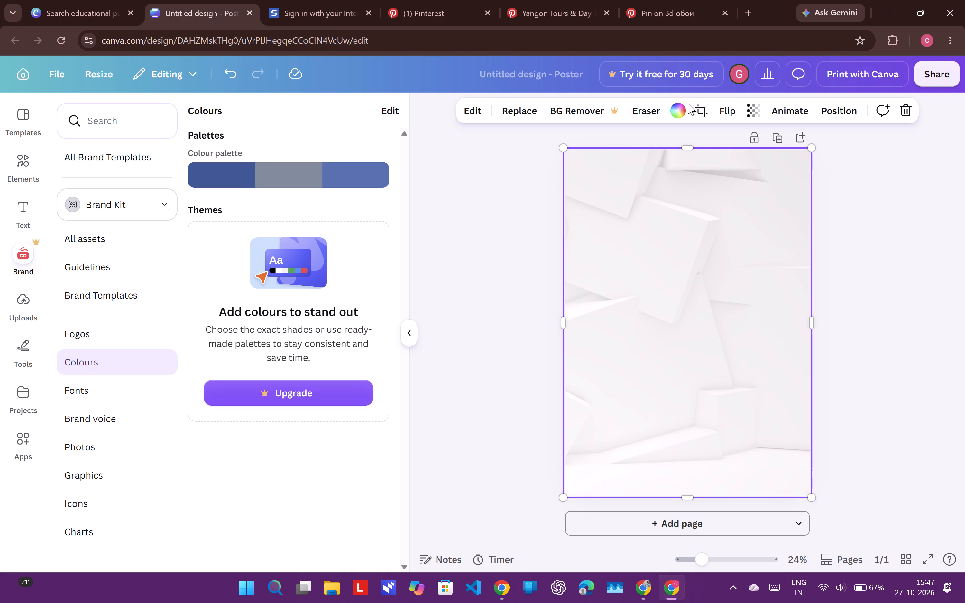
{"action": "left_click", "coordinate": [683, 106]}
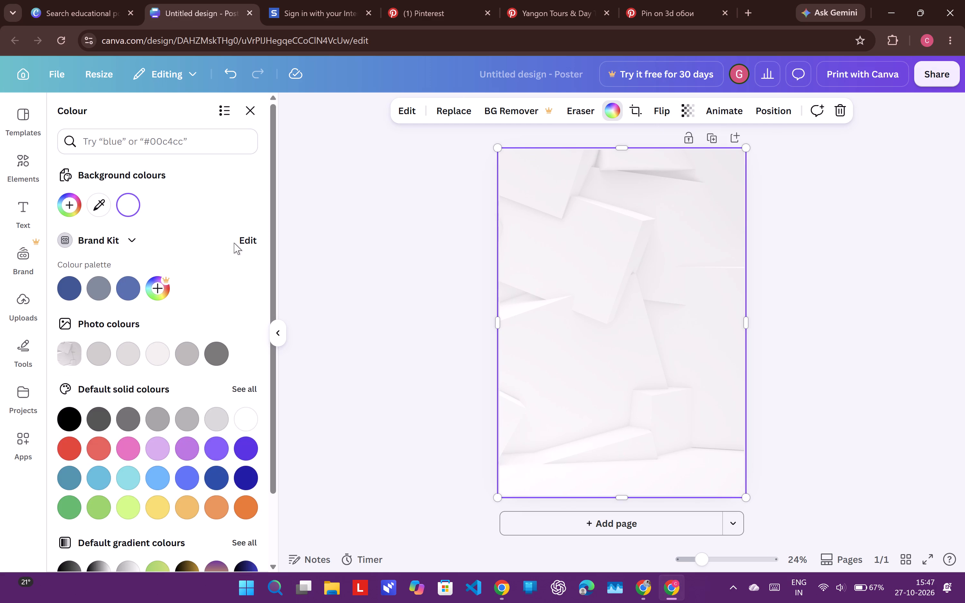
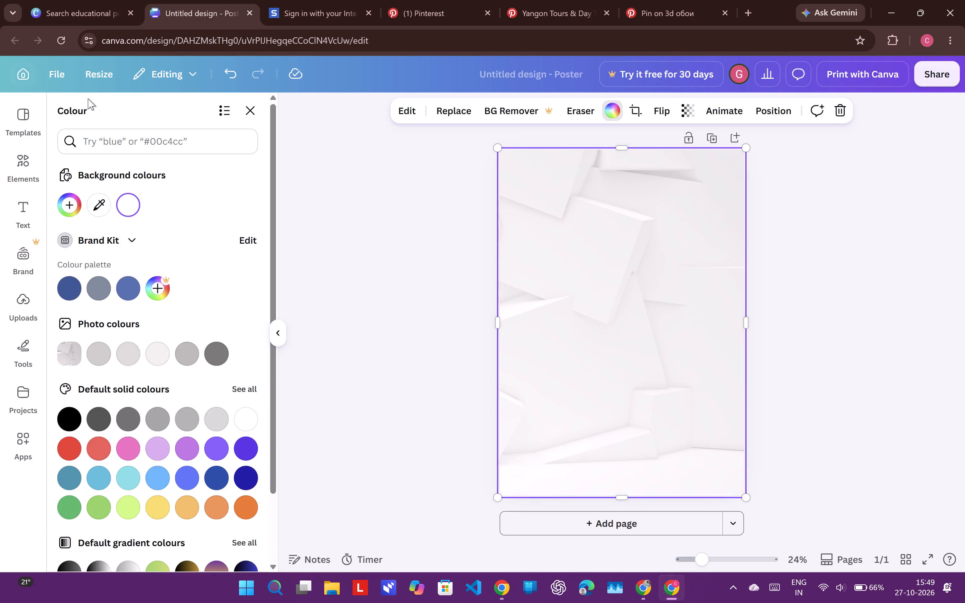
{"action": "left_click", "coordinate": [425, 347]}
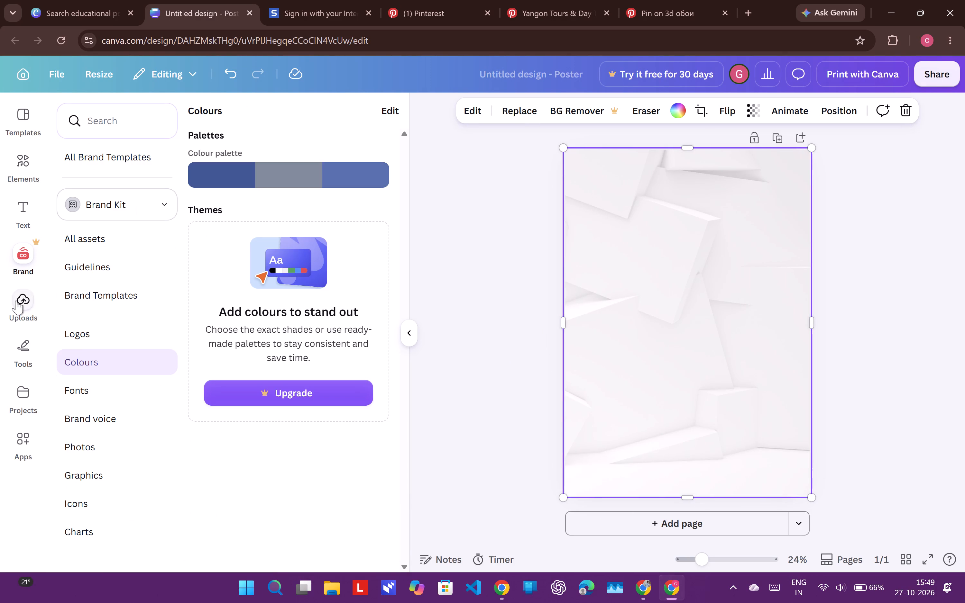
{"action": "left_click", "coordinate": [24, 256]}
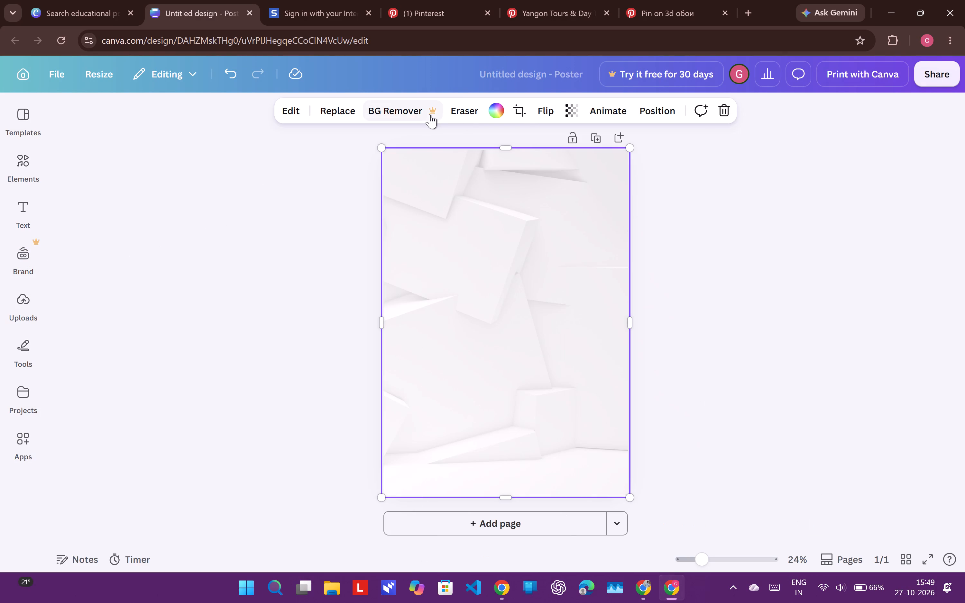
Compare the Canva plans offered for background removal and read what Canva Pro Lite includes.
{"action": "left_click", "coordinate": [433, 113]}
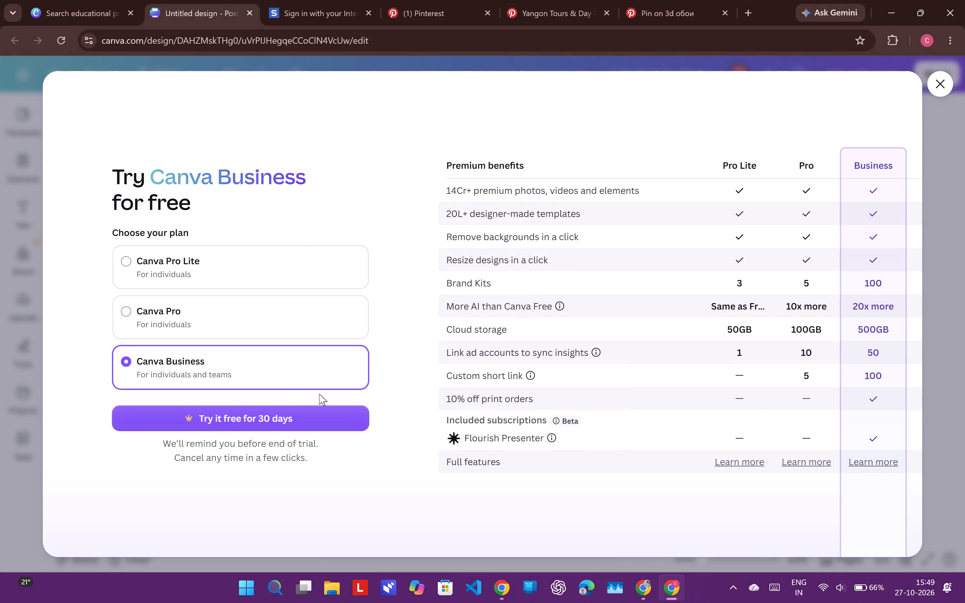
{"action": "left_click", "coordinate": [270, 284]}
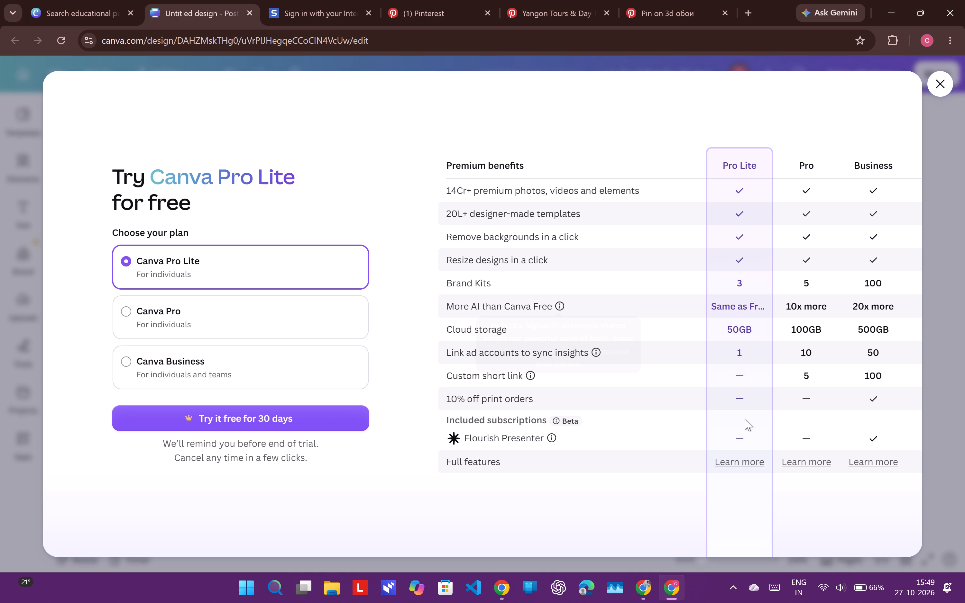
{"action": "left_click", "coordinate": [747, 456]}
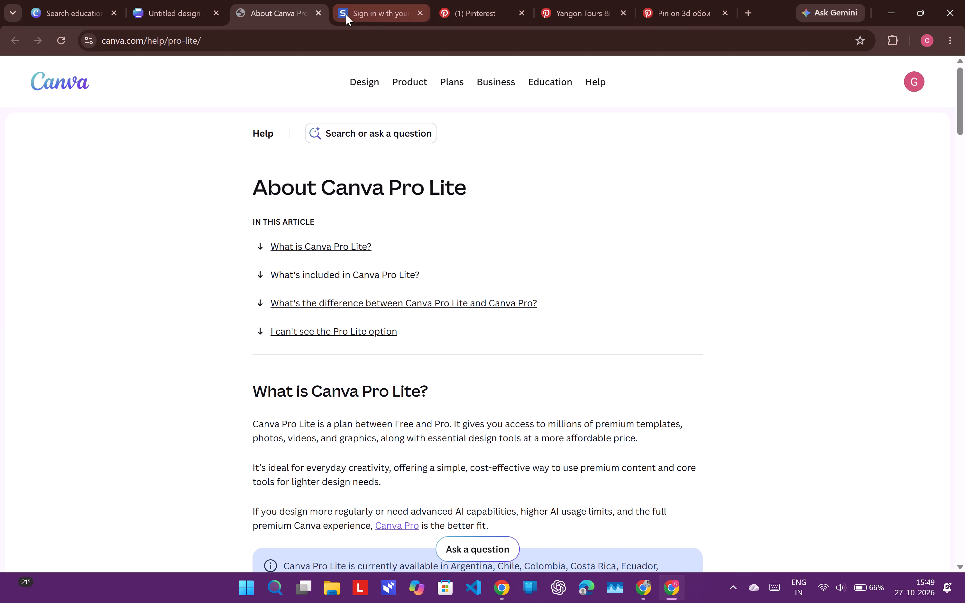
{"action": "scroll", "coordinate": [435, 292], "scroll_direction": "down", "scroll_amount": 4}
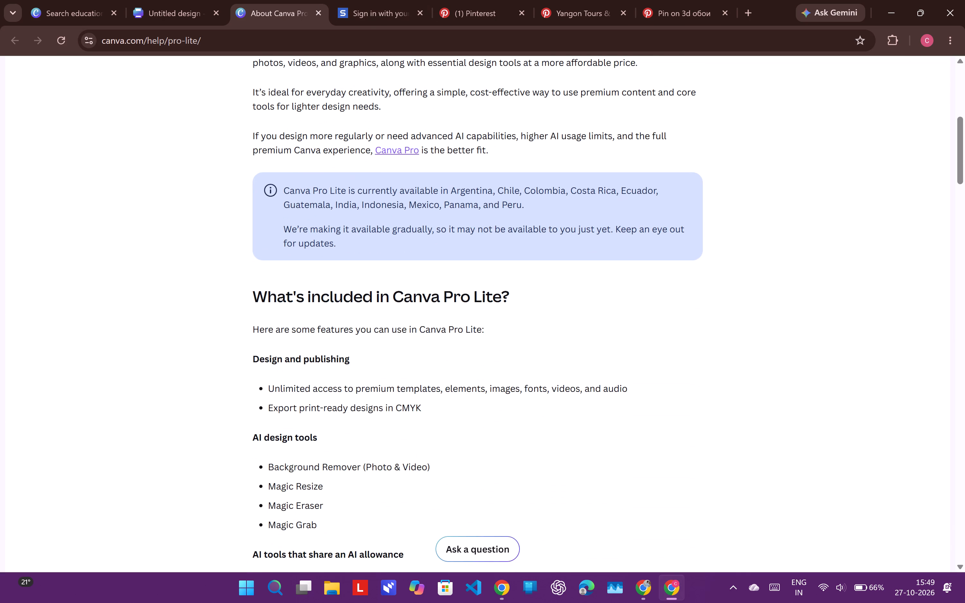
{"action": "scroll", "coordinate": [335, 198], "scroll_direction": "down", "scroll_amount": 2}
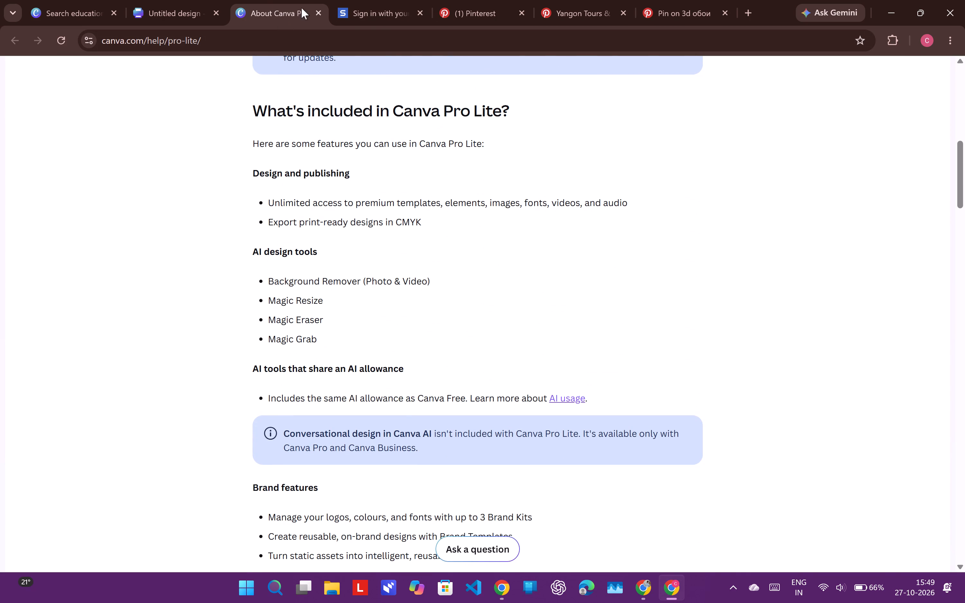
{"action": "left_click", "coordinate": [313, 11]}
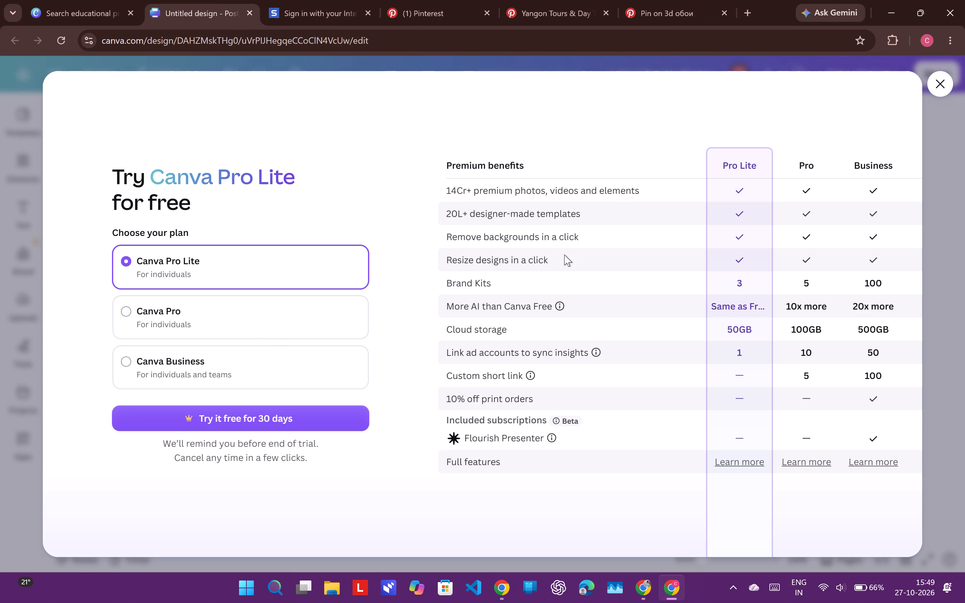
{"action": "scroll", "coordinate": [564, 255], "scroll_direction": "up", "scroll_amount": 1}
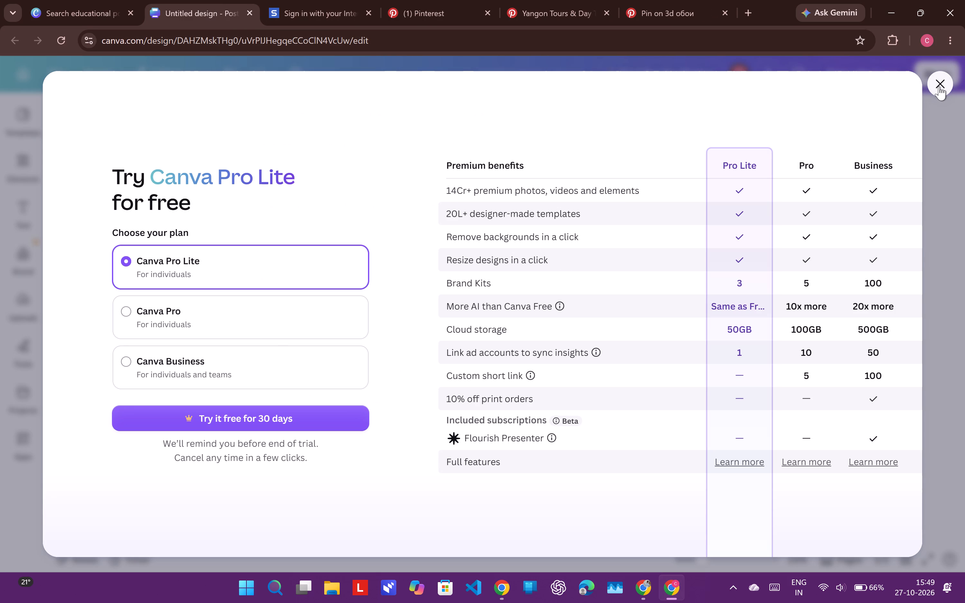
{"action": "left_click", "coordinate": [939, 86]}
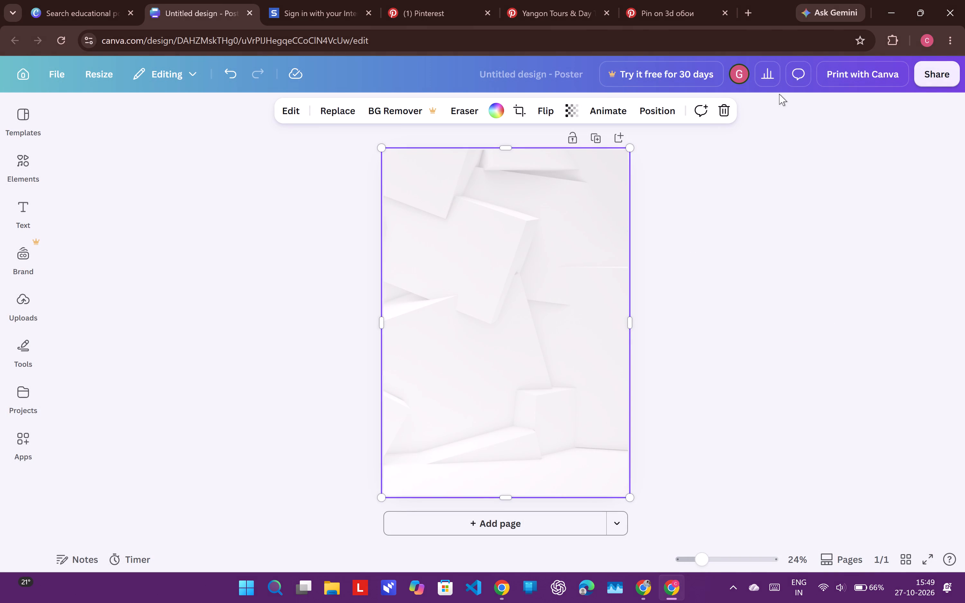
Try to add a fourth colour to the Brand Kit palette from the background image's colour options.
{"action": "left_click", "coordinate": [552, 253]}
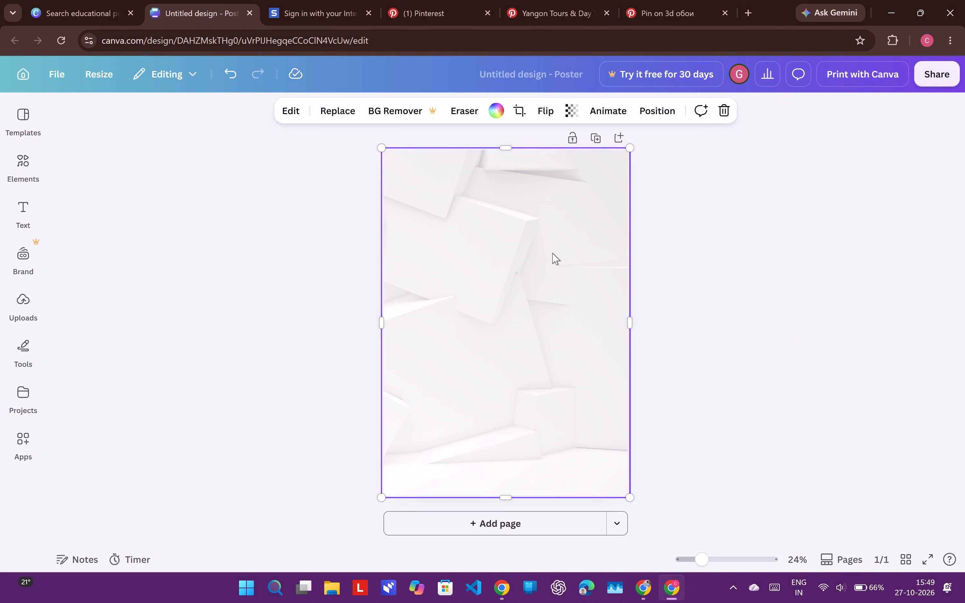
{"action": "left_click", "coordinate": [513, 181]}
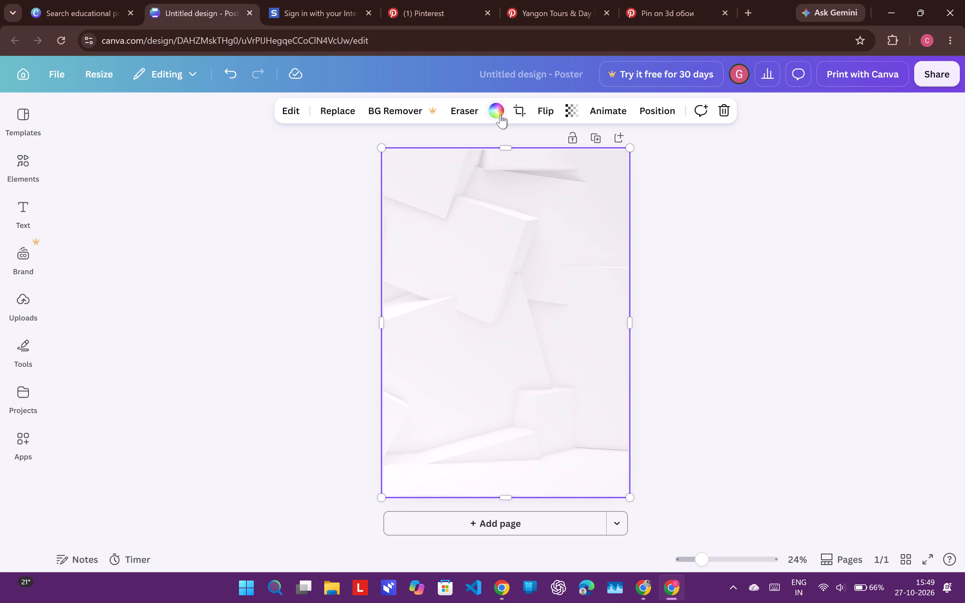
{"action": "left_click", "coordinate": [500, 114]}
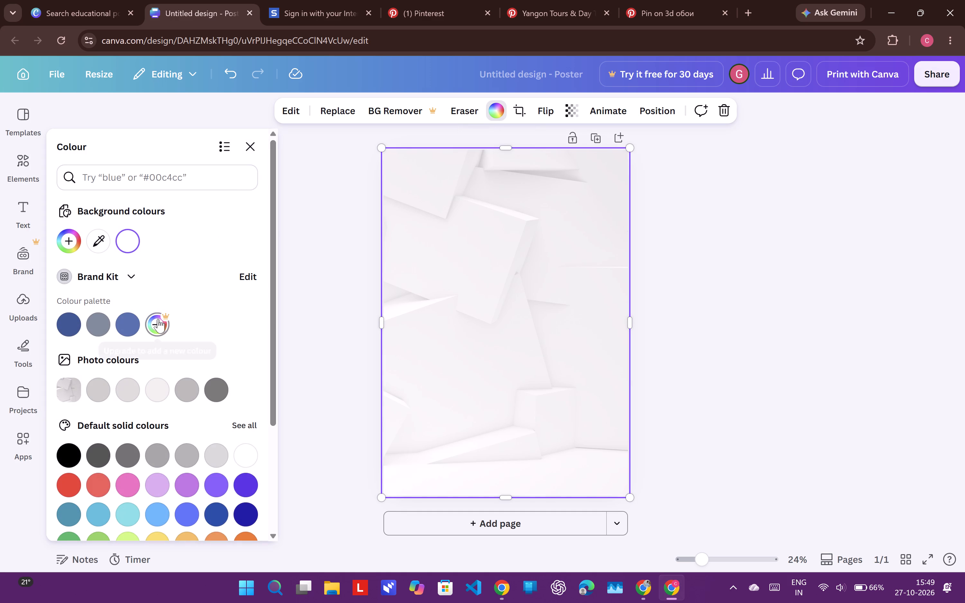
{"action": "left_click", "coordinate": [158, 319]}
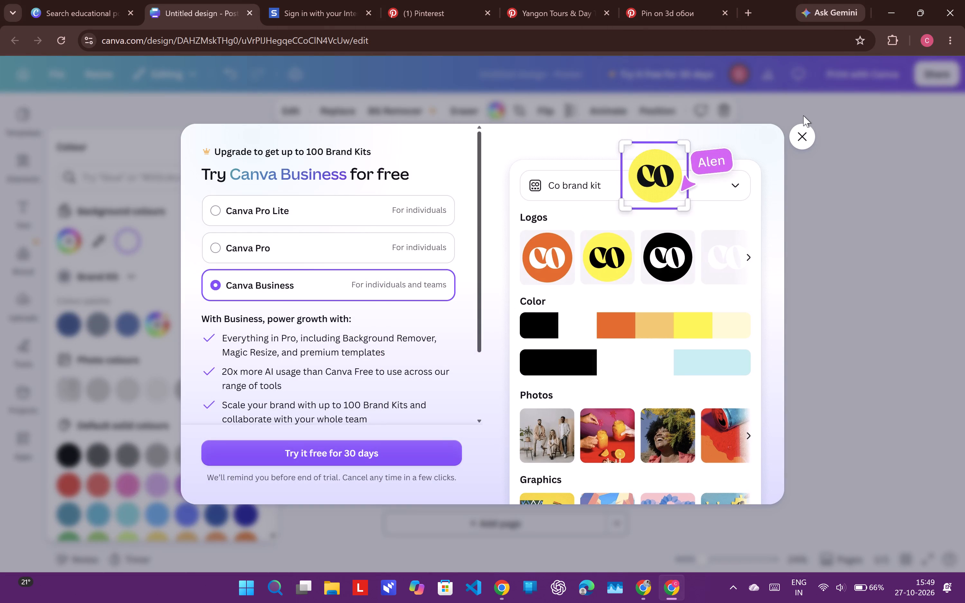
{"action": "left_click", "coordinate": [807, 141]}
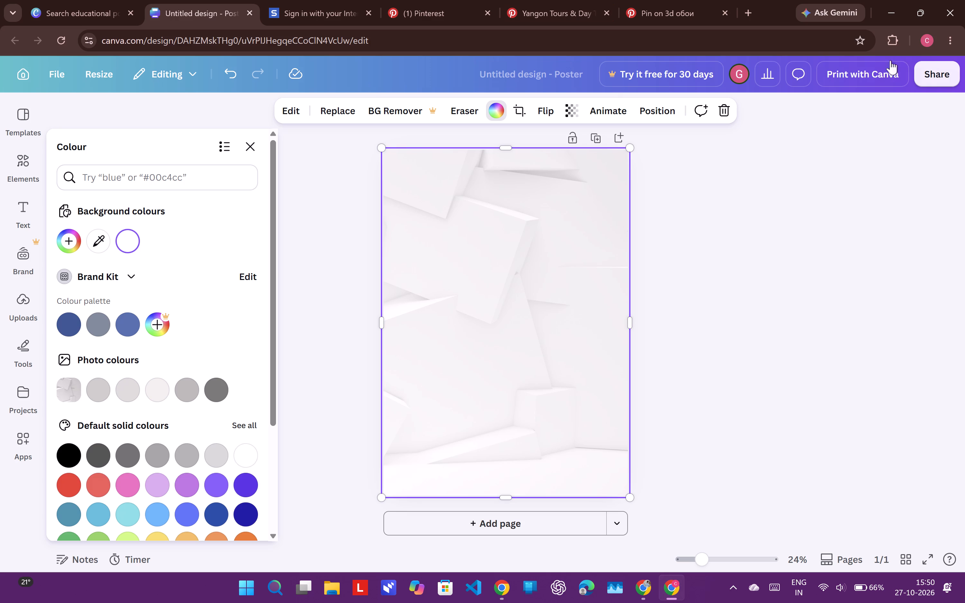
Return to the Canva home page and dismiss the Canva Pro Lite welcome message.
{"action": "left_click", "coordinate": [29, 79]}
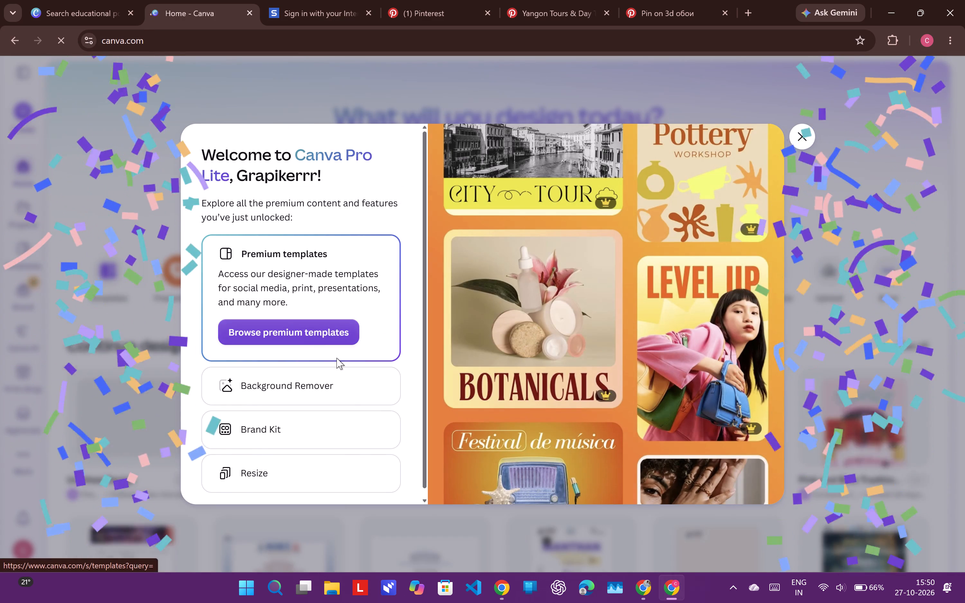
{"action": "scroll", "coordinate": [363, 425], "scroll_direction": "down", "scroll_amount": 3}
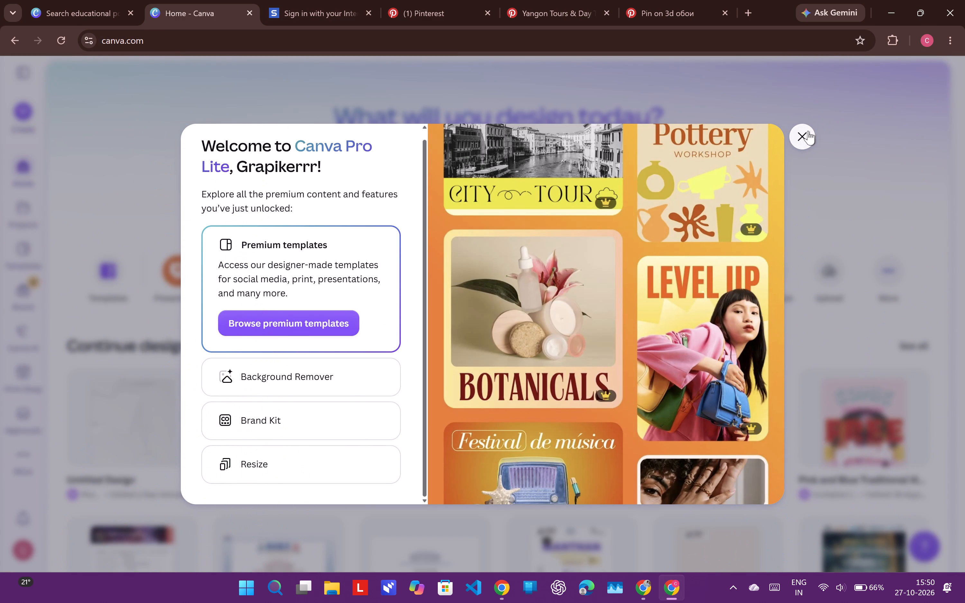
{"action": "left_click", "coordinate": [324, 327]}
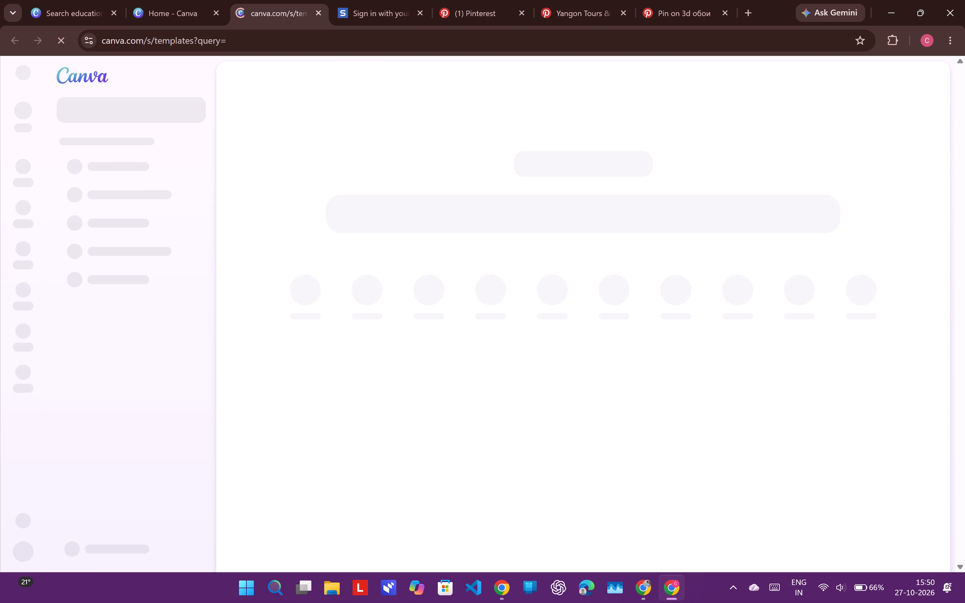
{"action": "left_click", "coordinate": [317, 14]}
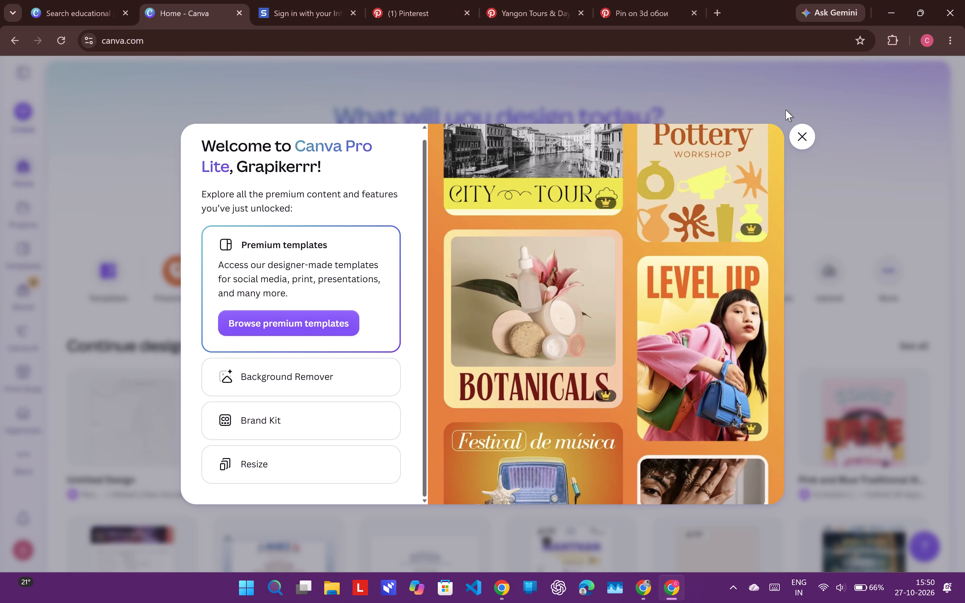
{"action": "left_click", "coordinate": [802, 128]}
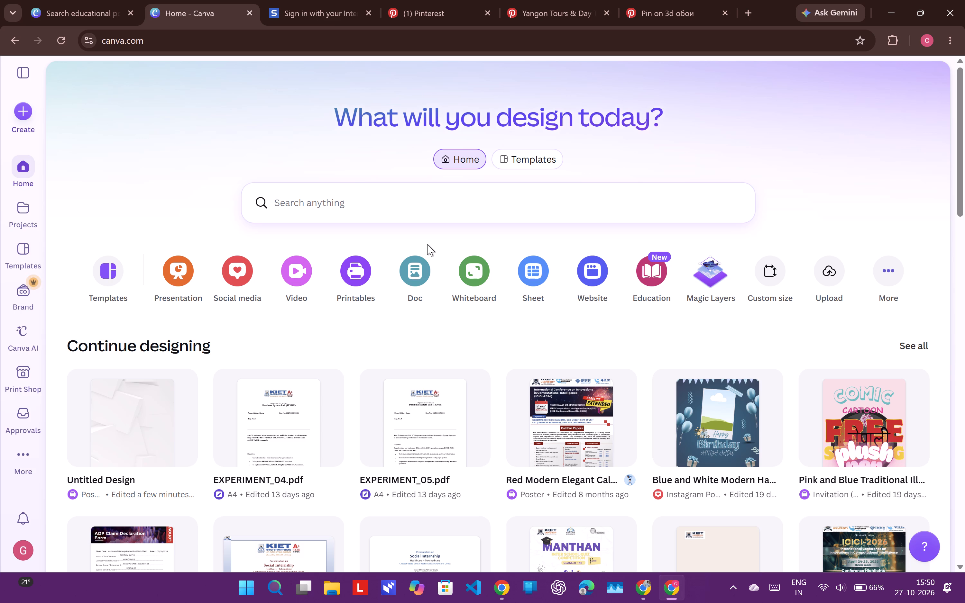
Reopen the Untitled Design poster from the recent projects.
{"action": "left_click", "coordinate": [547, 164]}
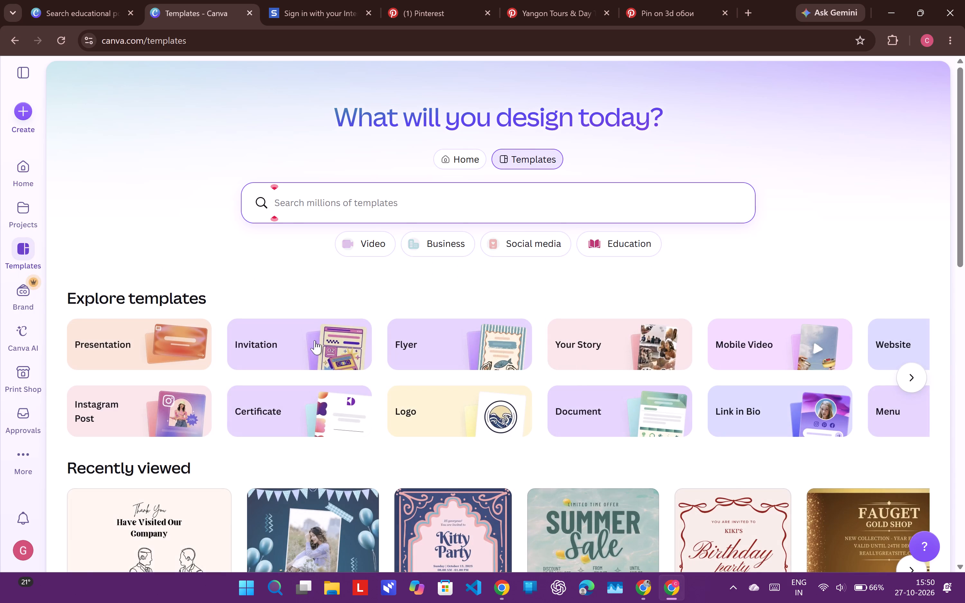
{"action": "scroll", "coordinate": [315, 340], "scroll_direction": "down", "scroll_amount": 3}
{"action": "left_click", "coordinate": [33, 205]}
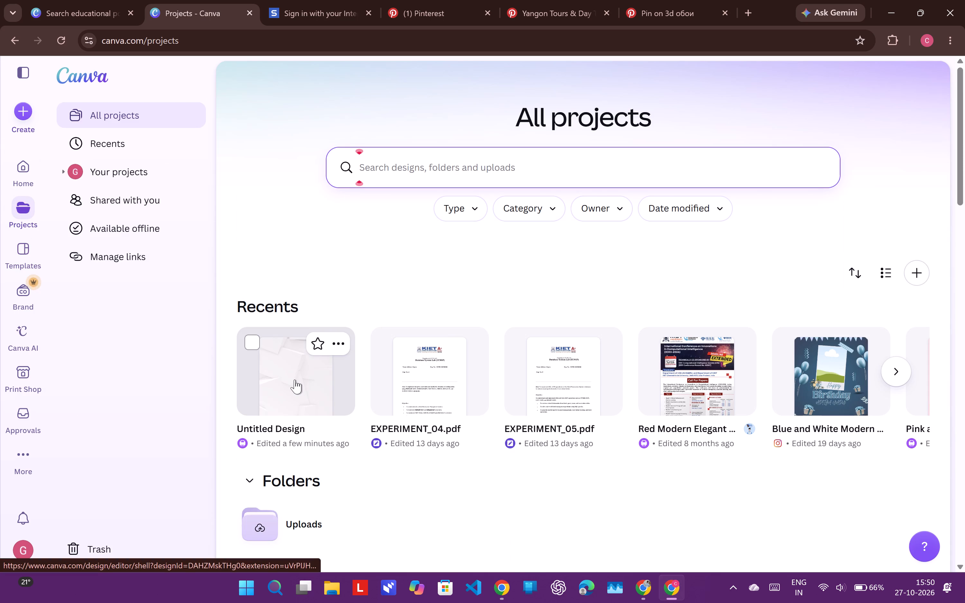
{"action": "left_click", "coordinate": [295, 380]}
{"action": "left_click", "coordinate": [511, 286]}
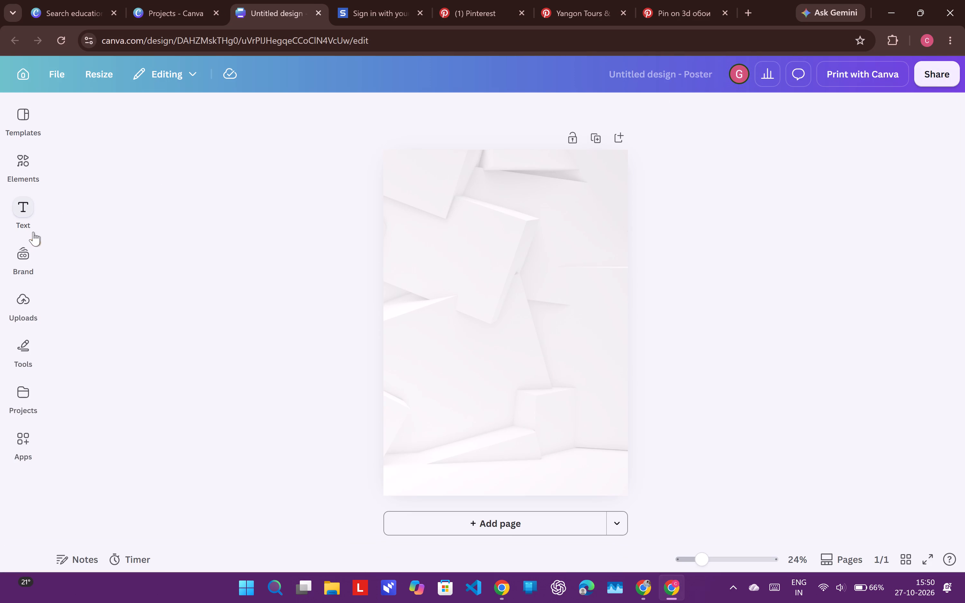
Apply the Brand Kit colour palette to the poster's blocks background, settling on the grey brand colour.
{"action": "left_click", "coordinate": [29, 256]}
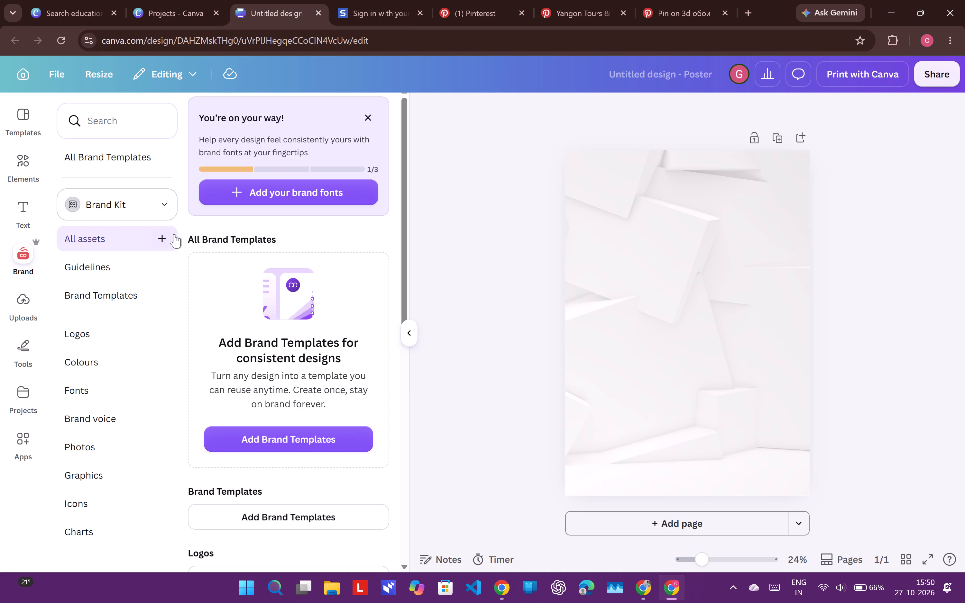
{"action": "left_click", "coordinate": [103, 364]}
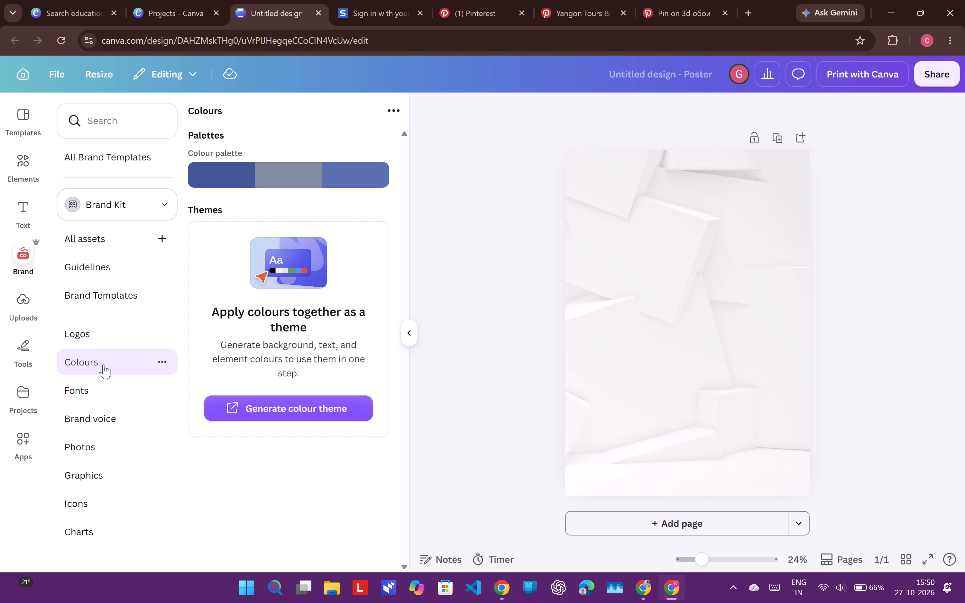
{"action": "left_click", "coordinate": [374, 171]}
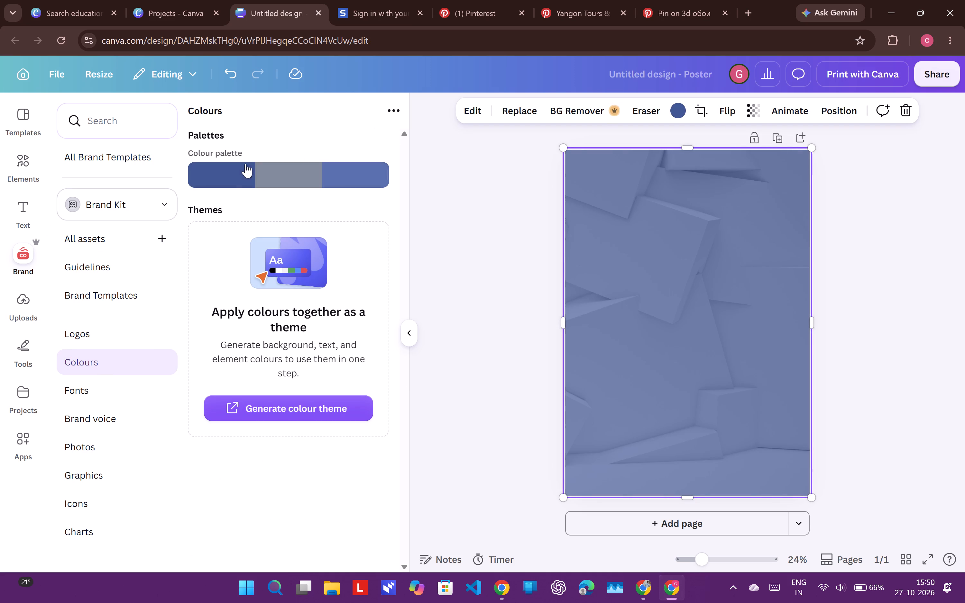
{"action": "right_click", "coordinate": [245, 167]}
{"action": "left_click", "coordinate": [228, 169]}
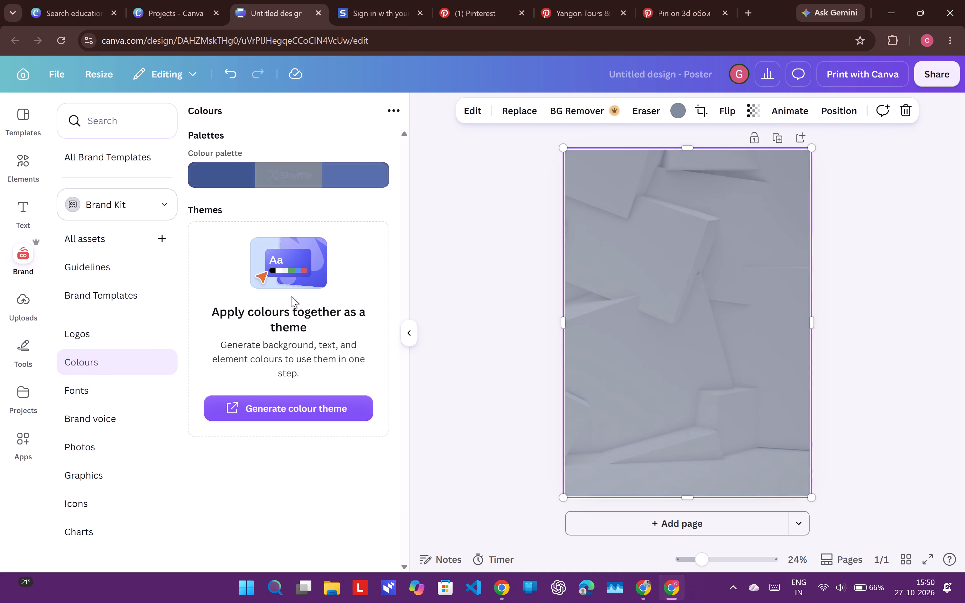
Add a fourth solid colour to the Brand Kit palette and set it to #4A6FB3.
{"action": "left_click", "coordinate": [687, 104]}
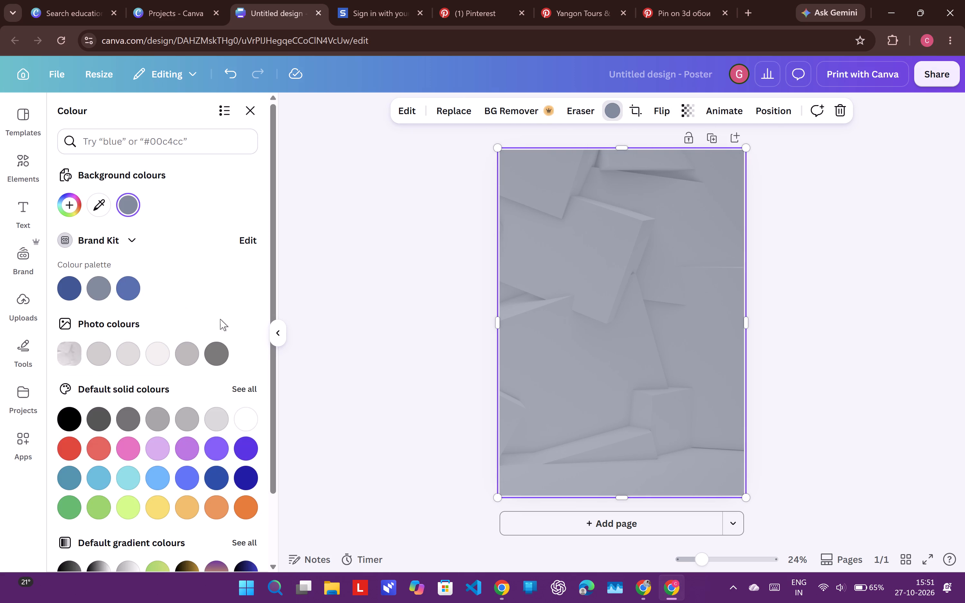
{"action": "left_click", "coordinate": [161, 288]}
{"action": "left_click", "coordinate": [252, 234]}
{"action": "left_click", "coordinate": [287, 168]}
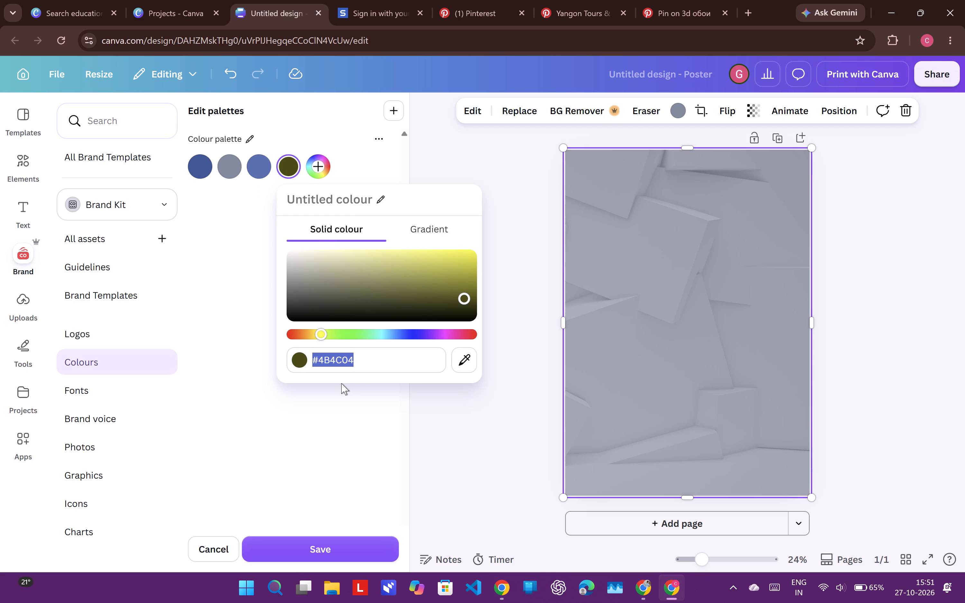
{"action": "left_click", "coordinate": [371, 364]}
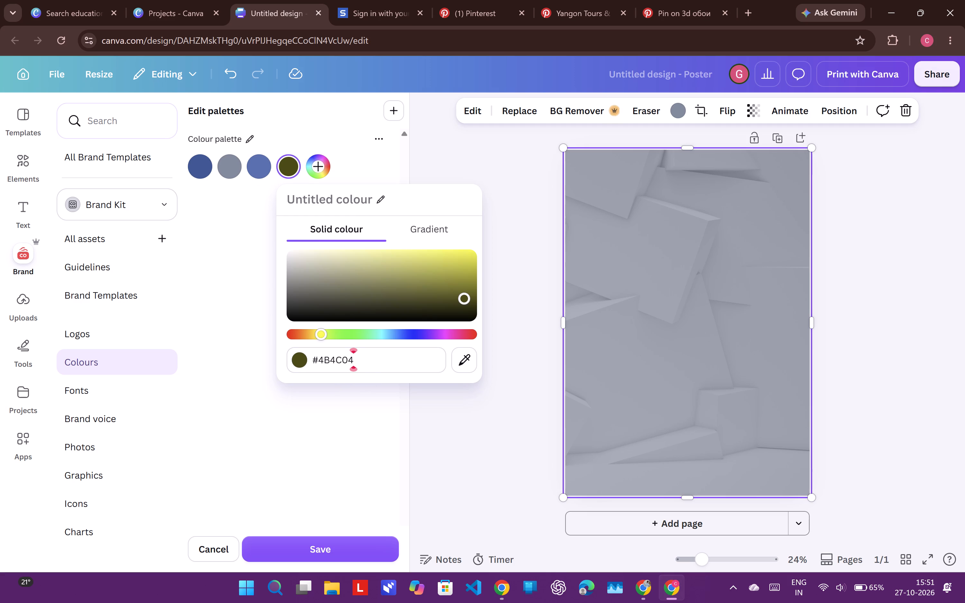
{"action": "key", "text": "BackSpace"}
{"action": "key", "text": "BackSpace"}
{"action": "key", "text": "BackSpace"}
{"action": "key", "text": "BackSpace"}
{"action": "key", "text": "BackSpace"}
{"action": "key", "text": "a"}
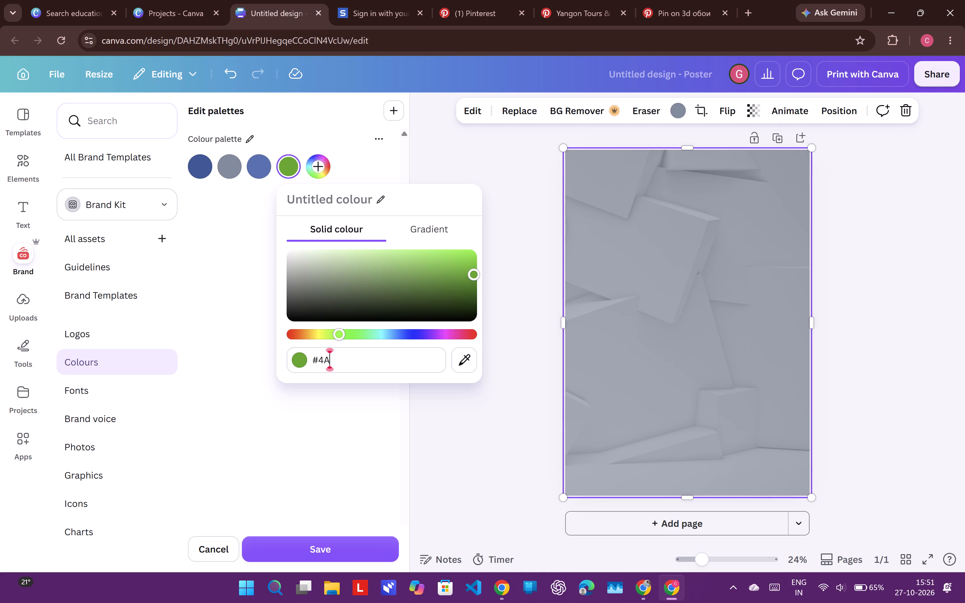
{"action": "key", "text": "6"}
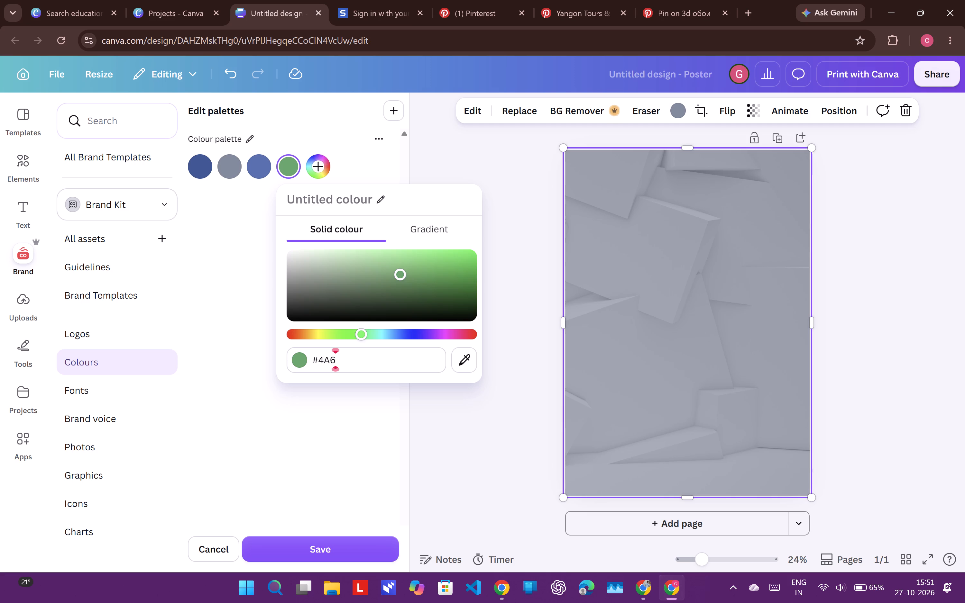
{"action": "type", "text": "FB"}
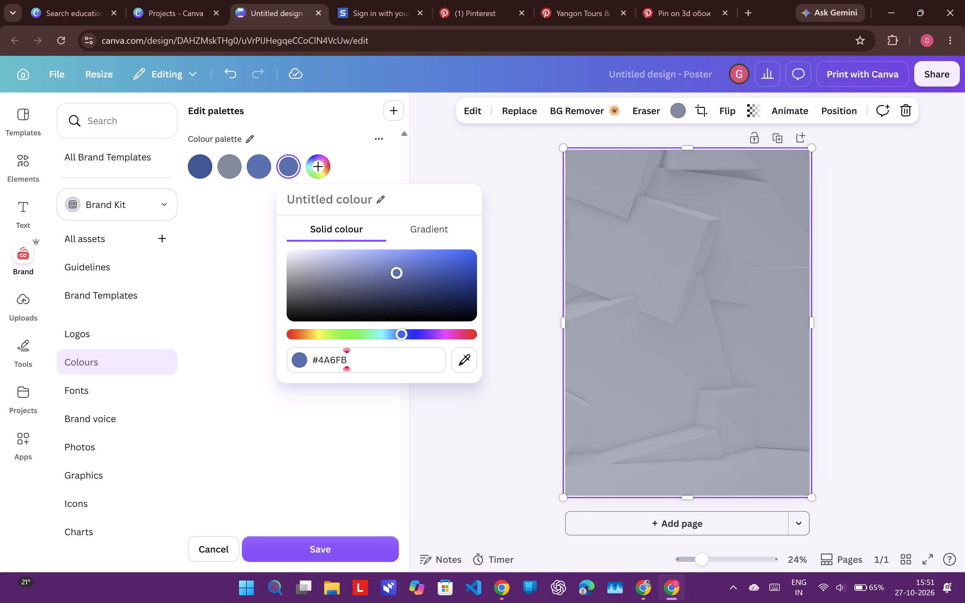
{"action": "key", "text": "3"}
{"action": "key", "text": "Return"}
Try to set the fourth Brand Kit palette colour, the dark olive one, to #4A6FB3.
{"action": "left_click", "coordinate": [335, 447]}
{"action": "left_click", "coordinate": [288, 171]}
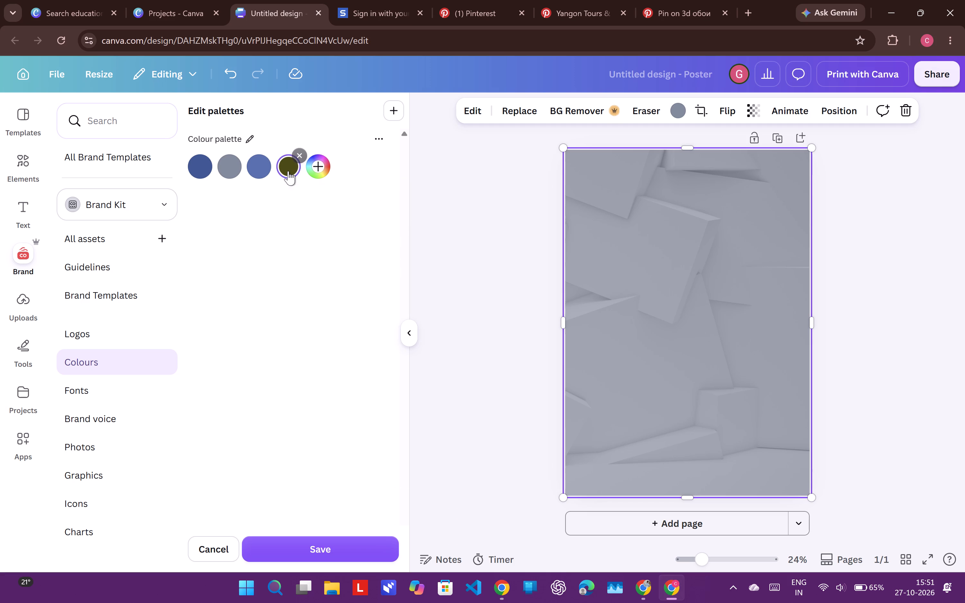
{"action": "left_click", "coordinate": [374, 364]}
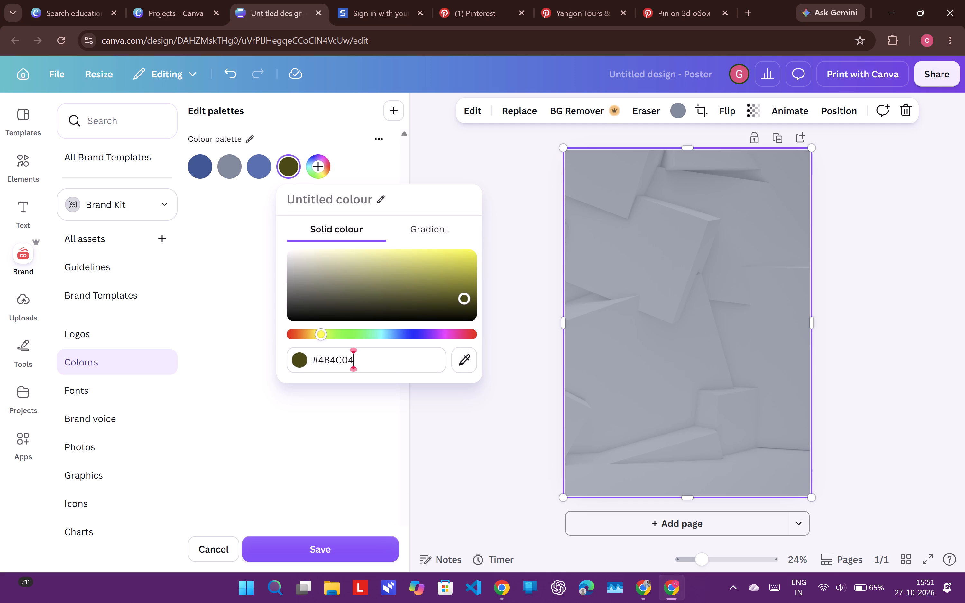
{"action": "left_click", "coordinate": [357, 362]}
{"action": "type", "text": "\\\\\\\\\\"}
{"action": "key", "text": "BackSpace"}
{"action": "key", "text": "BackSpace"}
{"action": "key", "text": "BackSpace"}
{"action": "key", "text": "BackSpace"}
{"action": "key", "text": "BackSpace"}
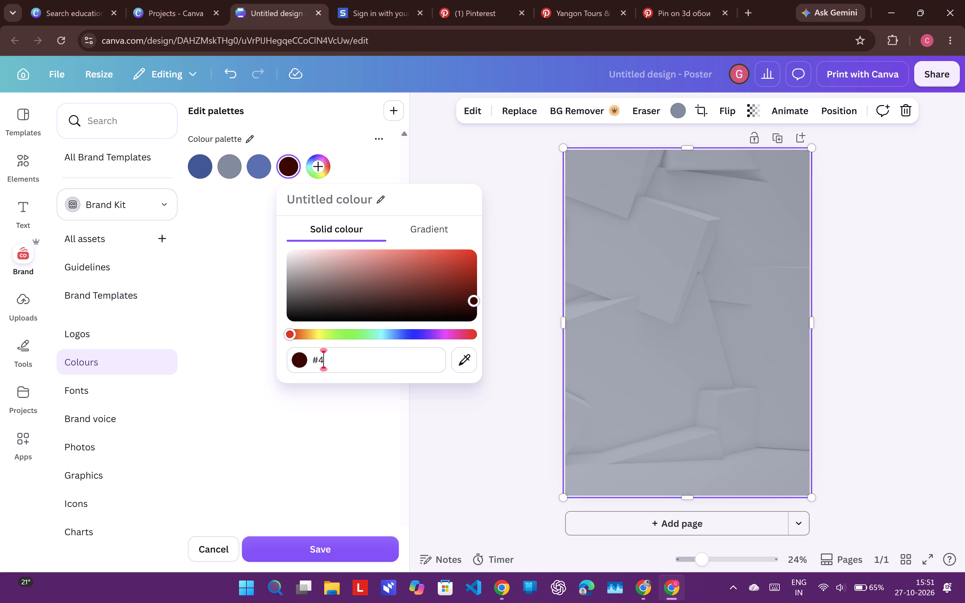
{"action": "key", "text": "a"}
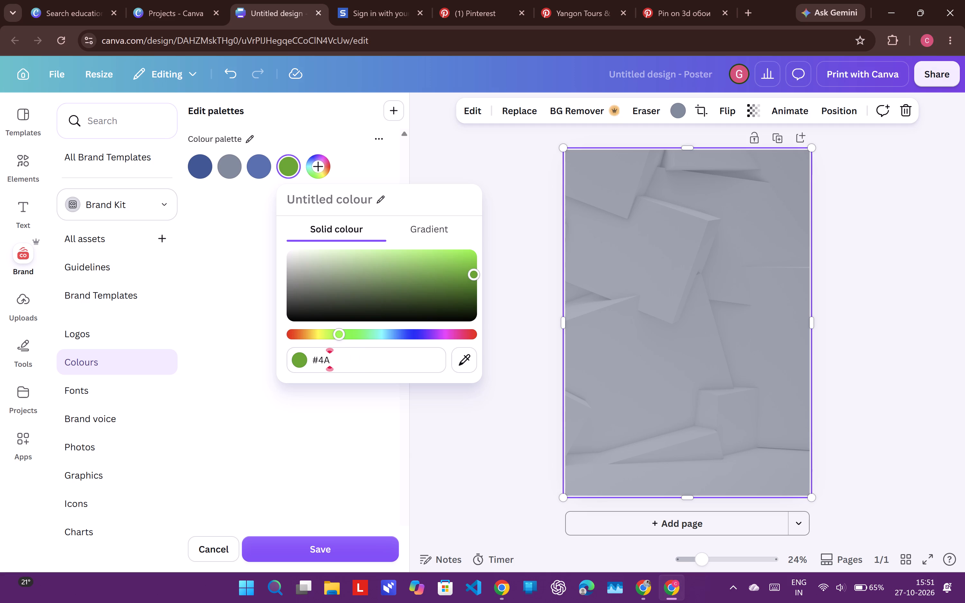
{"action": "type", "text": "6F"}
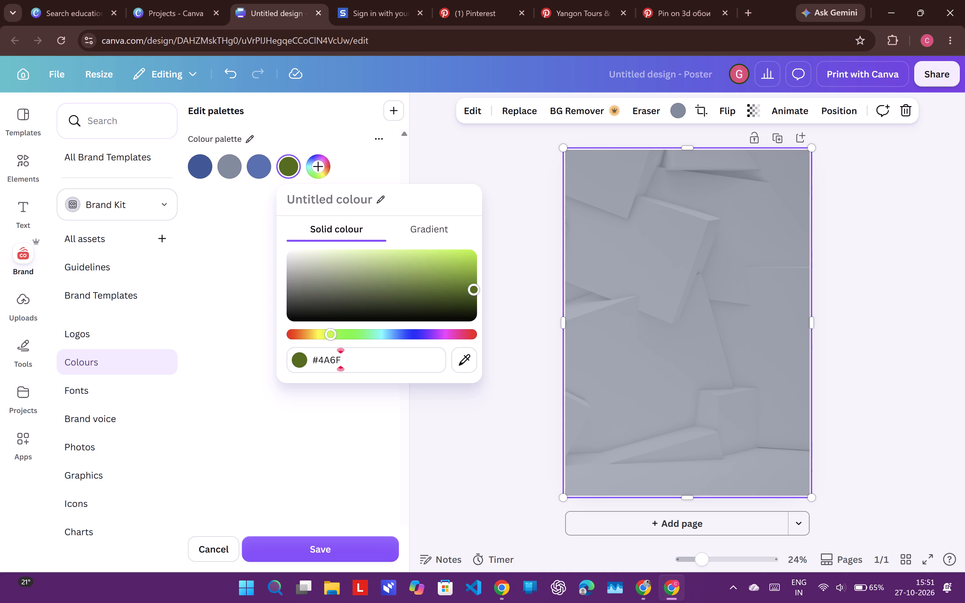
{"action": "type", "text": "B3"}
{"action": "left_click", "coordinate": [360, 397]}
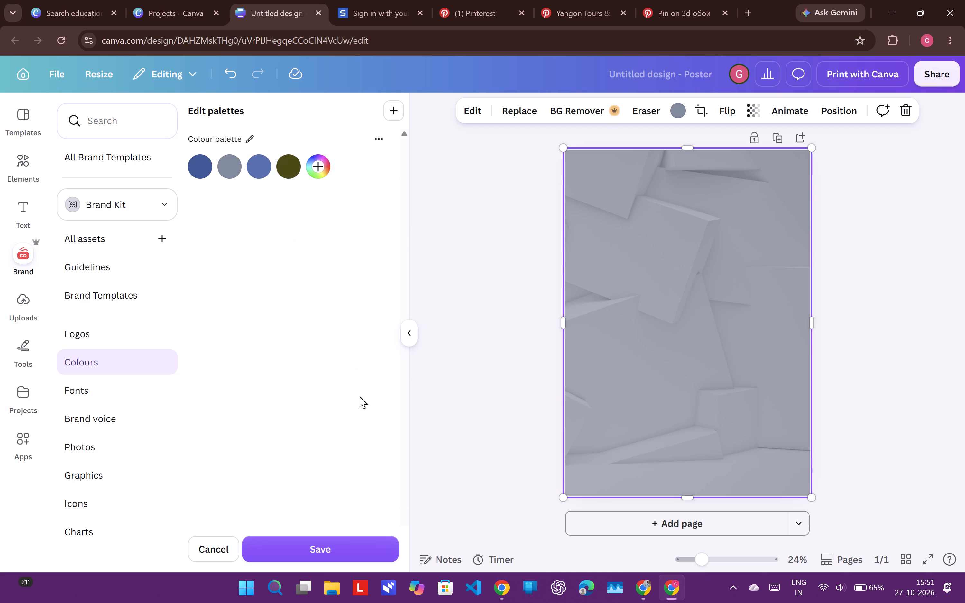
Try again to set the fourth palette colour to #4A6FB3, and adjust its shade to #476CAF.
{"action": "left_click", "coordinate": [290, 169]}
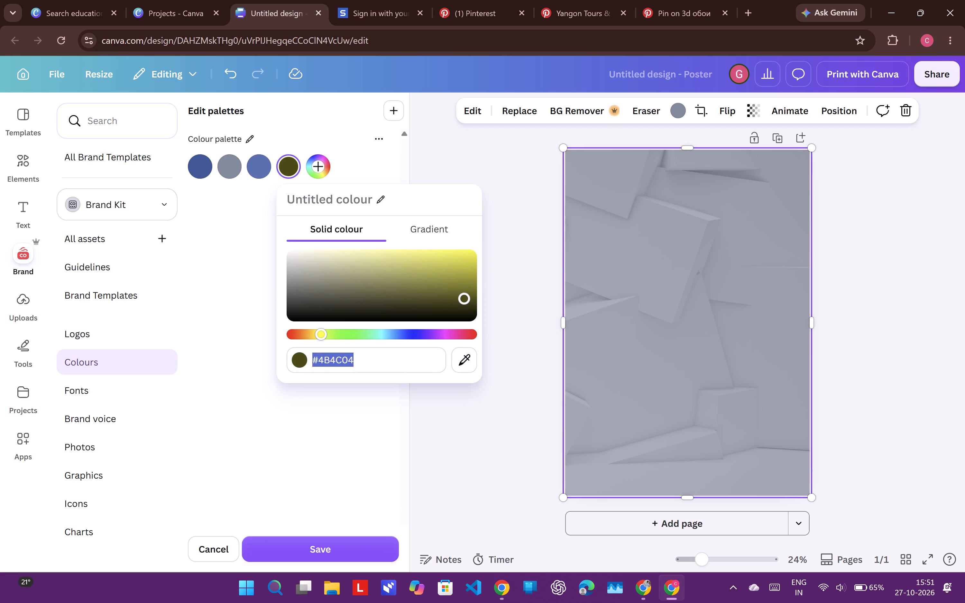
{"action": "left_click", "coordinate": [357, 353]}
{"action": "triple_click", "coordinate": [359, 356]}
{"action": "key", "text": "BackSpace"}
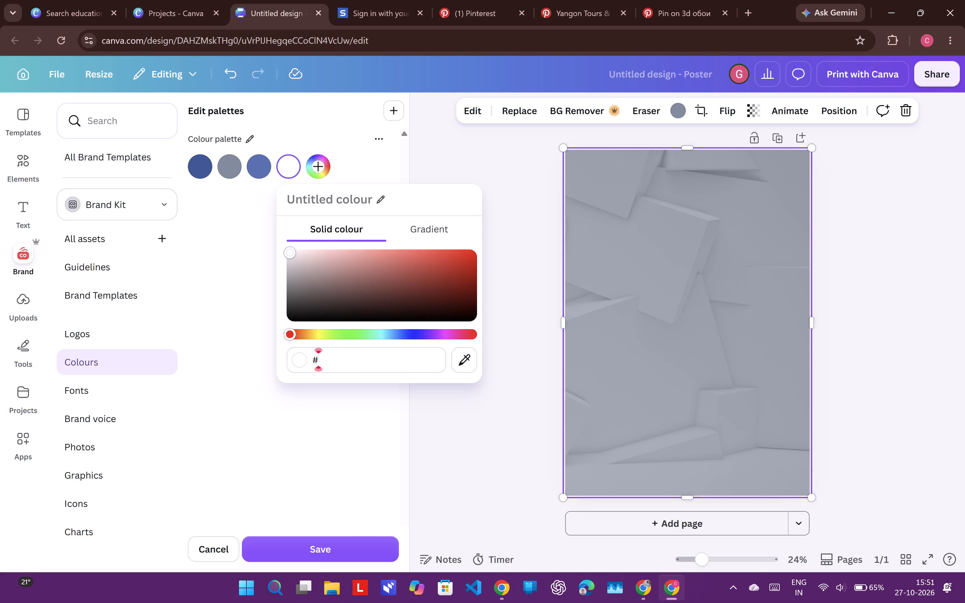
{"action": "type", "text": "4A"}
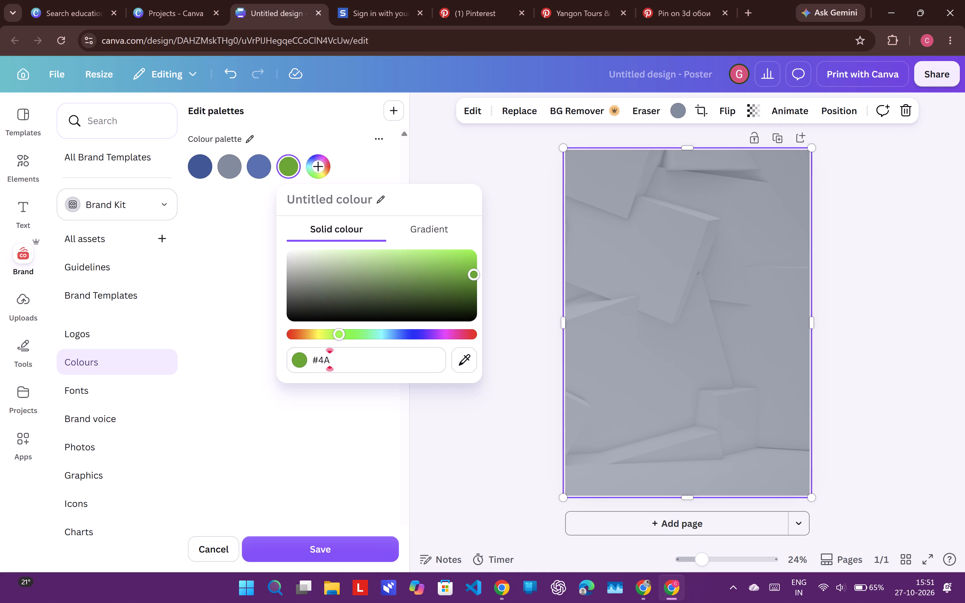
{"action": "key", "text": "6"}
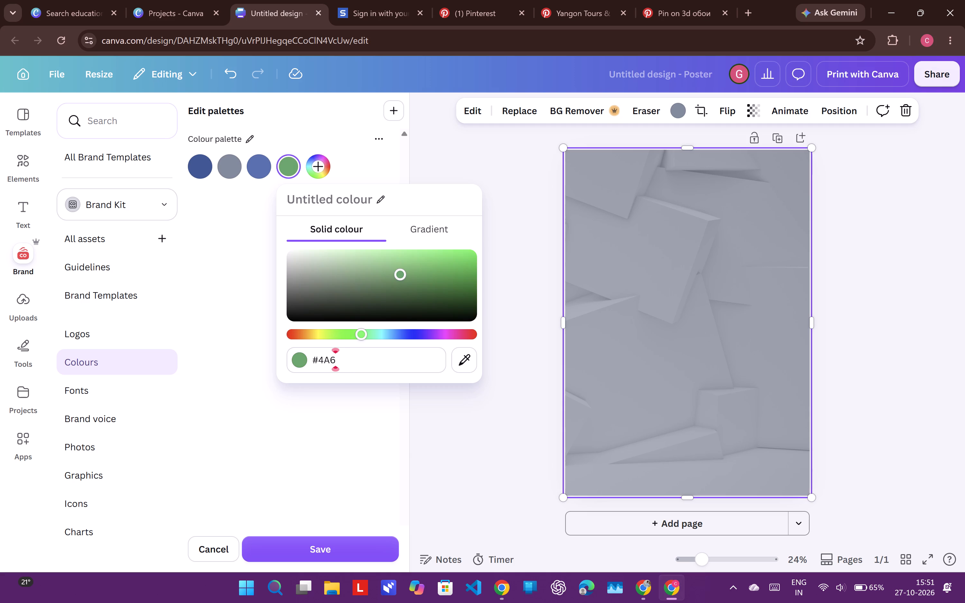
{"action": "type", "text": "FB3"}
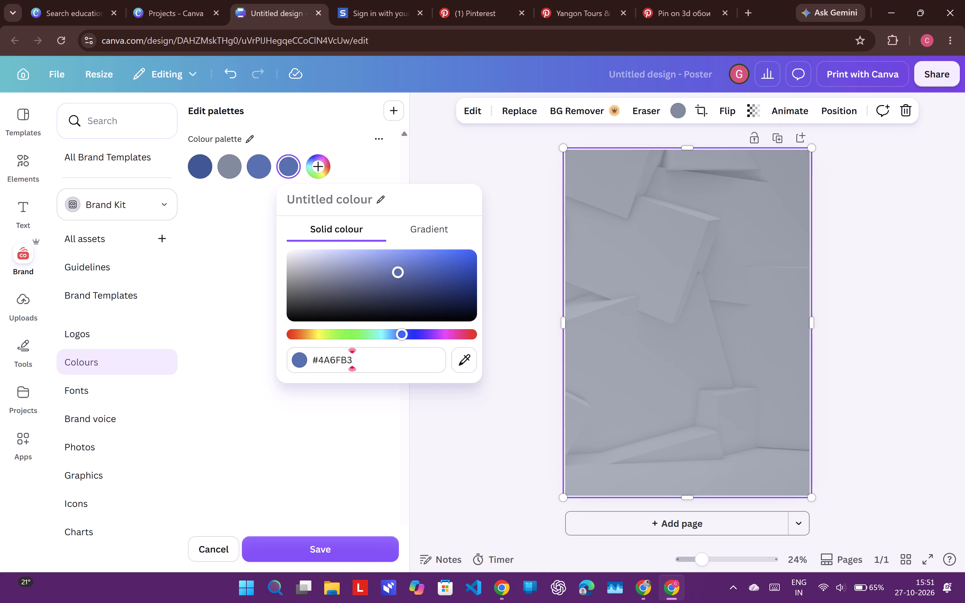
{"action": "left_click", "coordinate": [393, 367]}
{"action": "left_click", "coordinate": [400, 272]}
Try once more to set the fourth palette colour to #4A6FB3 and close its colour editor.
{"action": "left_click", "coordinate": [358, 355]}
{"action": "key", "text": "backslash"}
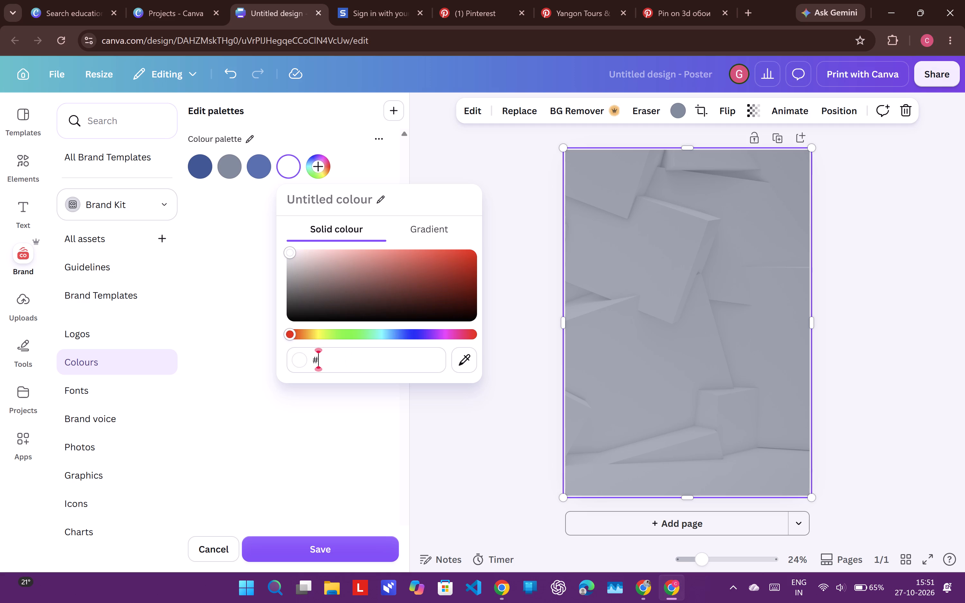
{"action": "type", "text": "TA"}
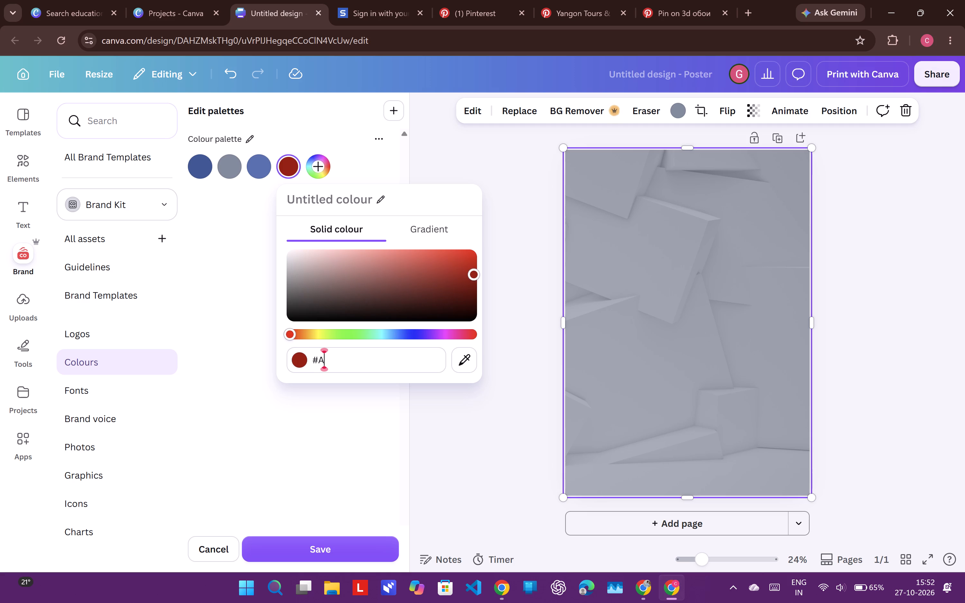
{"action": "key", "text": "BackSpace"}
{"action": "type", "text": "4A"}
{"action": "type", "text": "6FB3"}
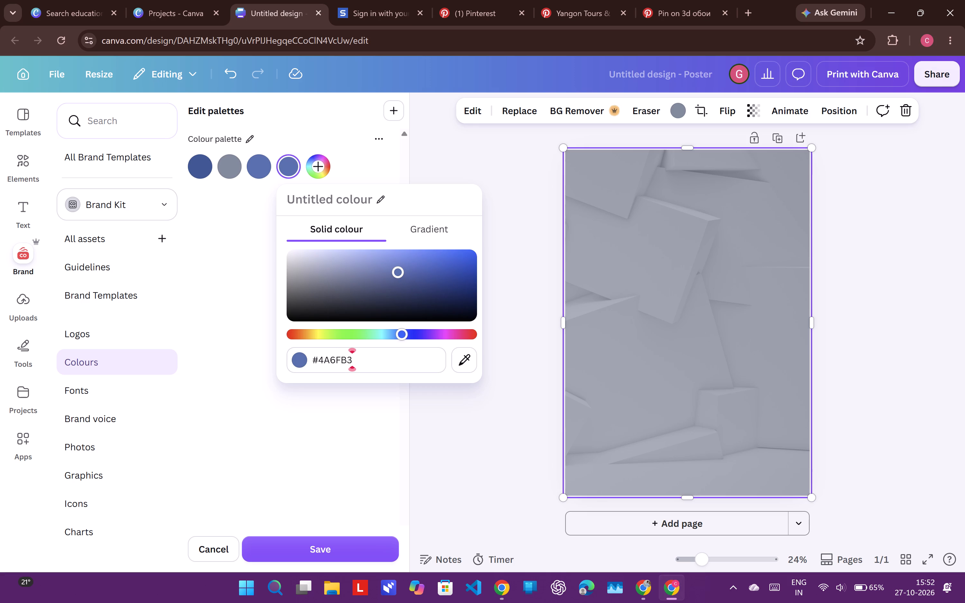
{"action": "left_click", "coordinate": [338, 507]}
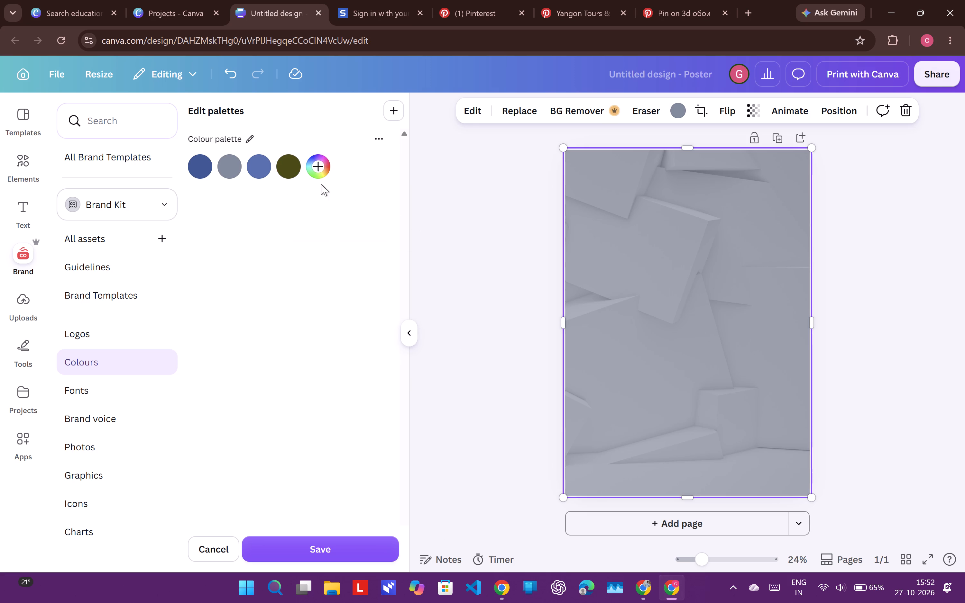
Add a fifth solid colour to the Brand Kit palette and set it to #F2F4F7.
{"action": "left_click", "coordinate": [314, 175]}
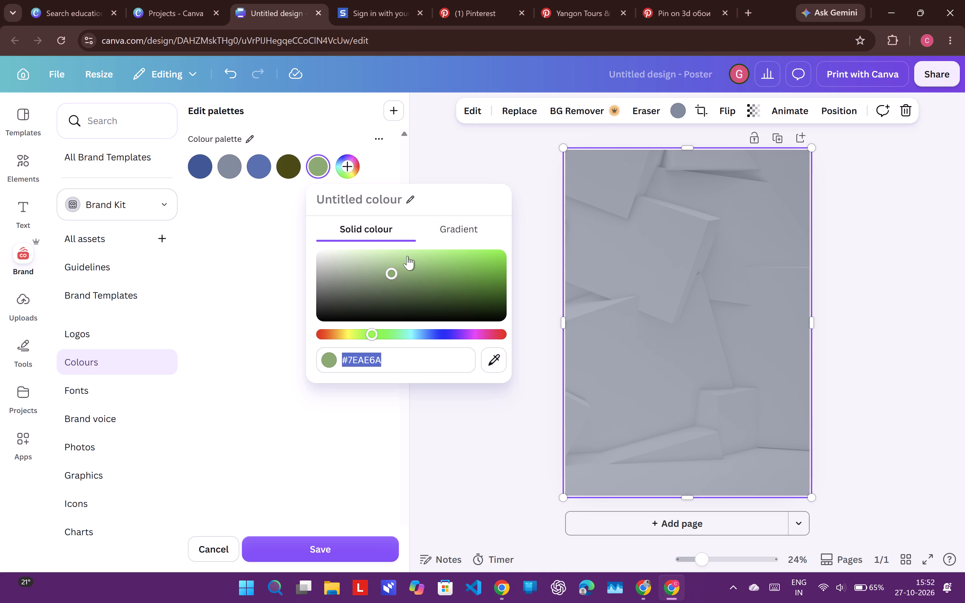
{"action": "left_click", "coordinate": [407, 202]}
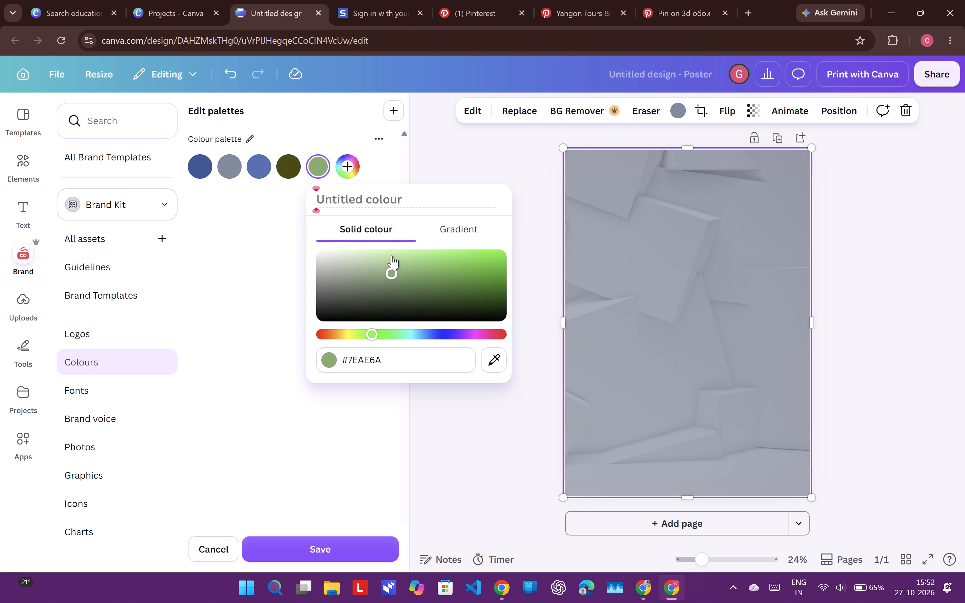
{"action": "left_click", "coordinate": [463, 237]}
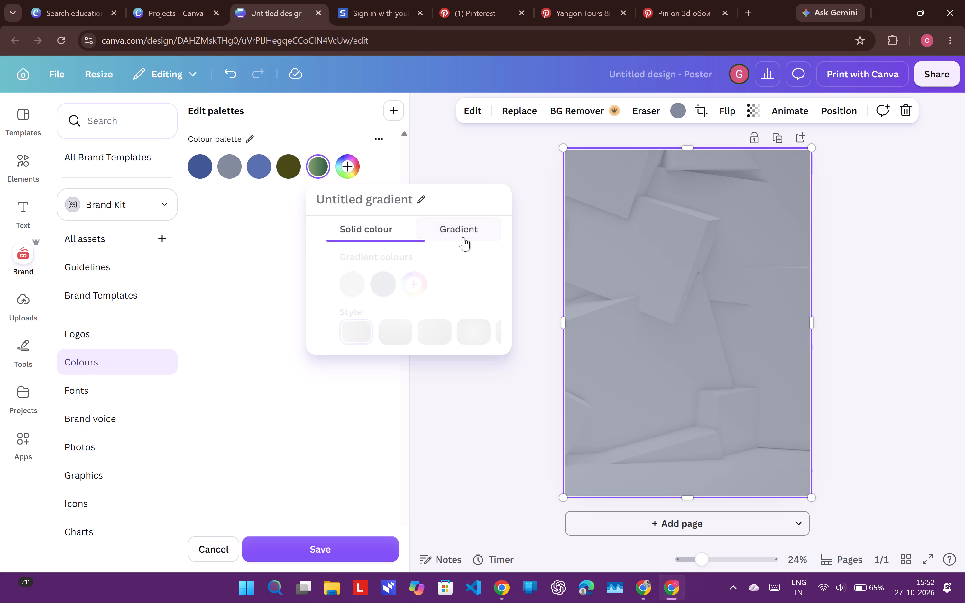
{"action": "left_click", "coordinate": [382, 230]}
{"action": "double_click", "coordinate": [388, 366]}
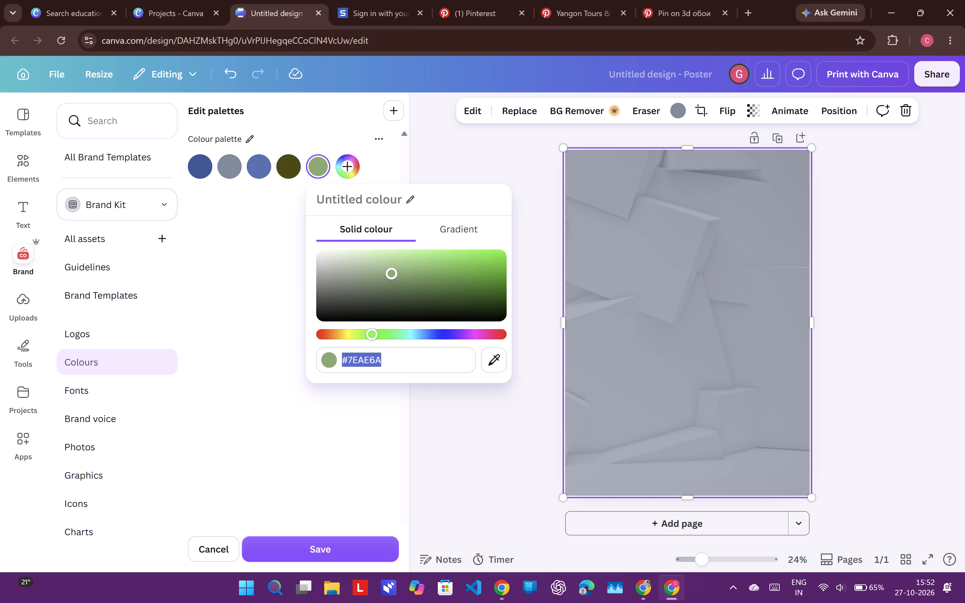
{"action": "key", "text": "BackSpace"}
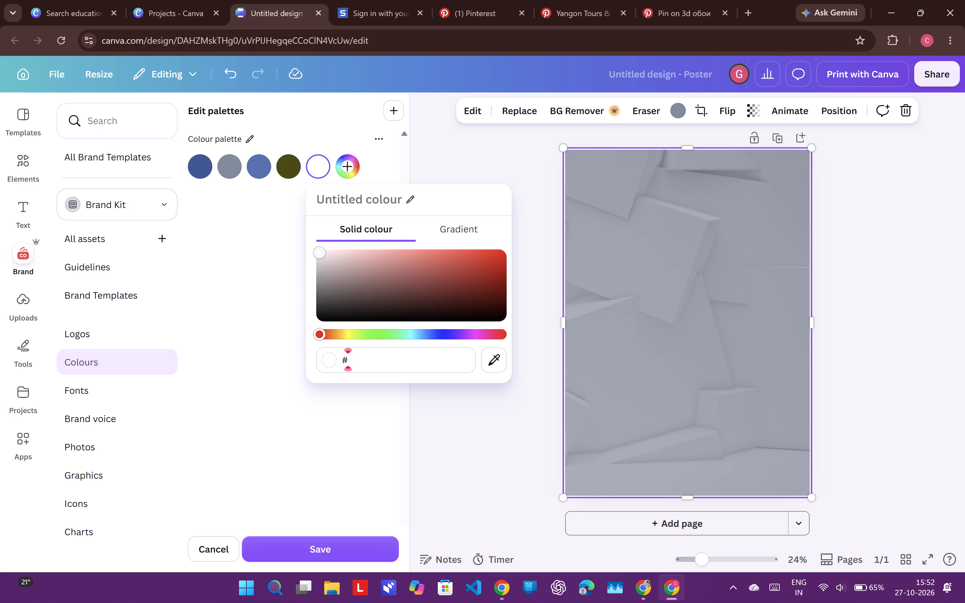
{"action": "type", "text": "F2"}
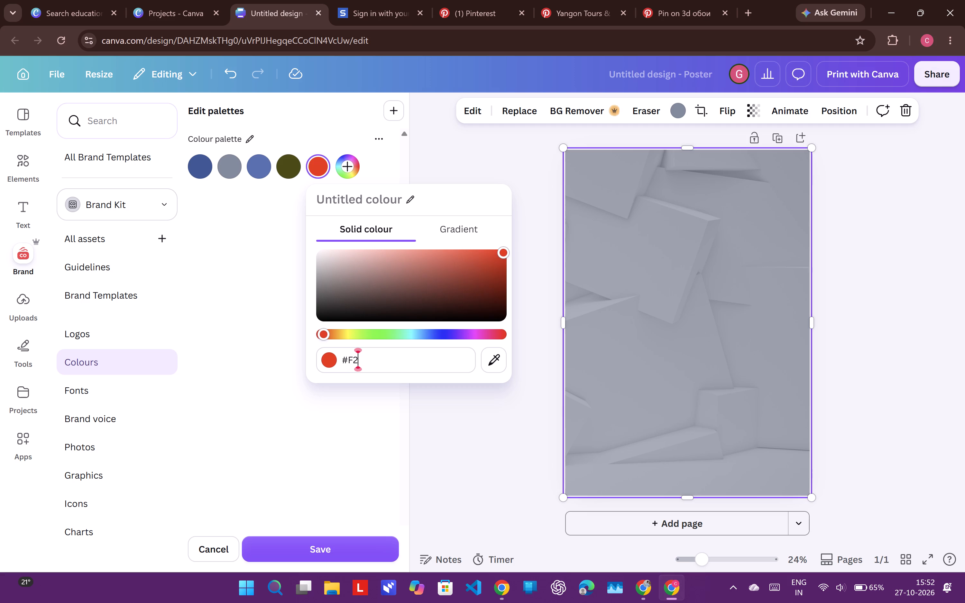
{"action": "type", "text": "F4"}
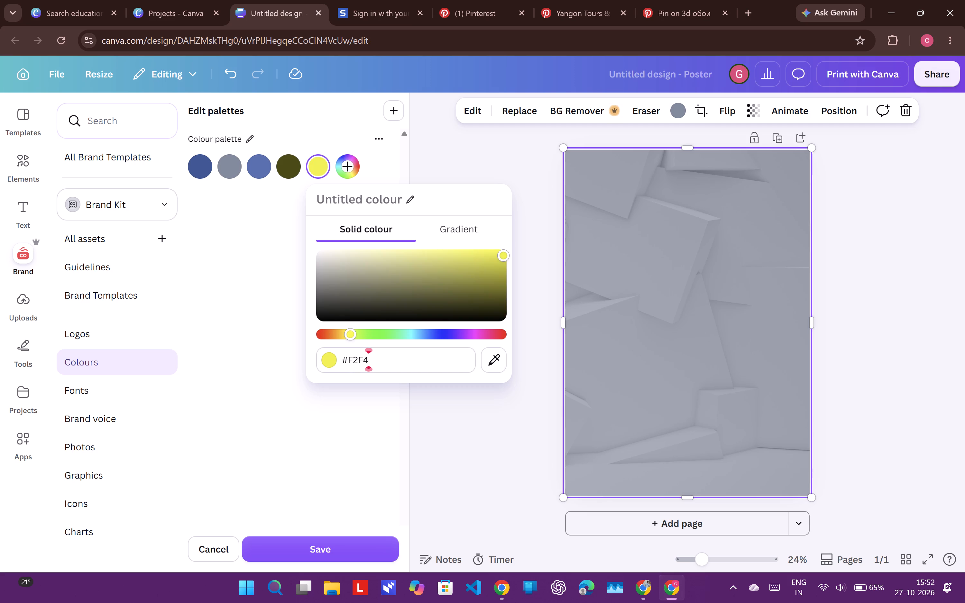
{"action": "type", "text": "F7"}
{"action": "left_click", "coordinate": [388, 366]}
{"action": "left_click", "coordinate": [388, 366]}
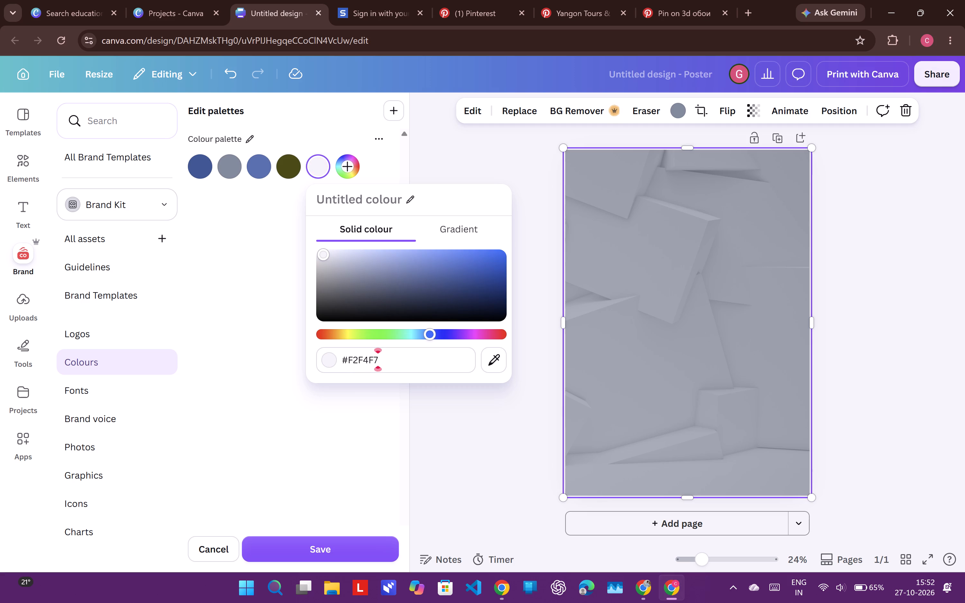
{"action": "key", "text": "Return"}
{"action": "left_click", "coordinate": [367, 466]}
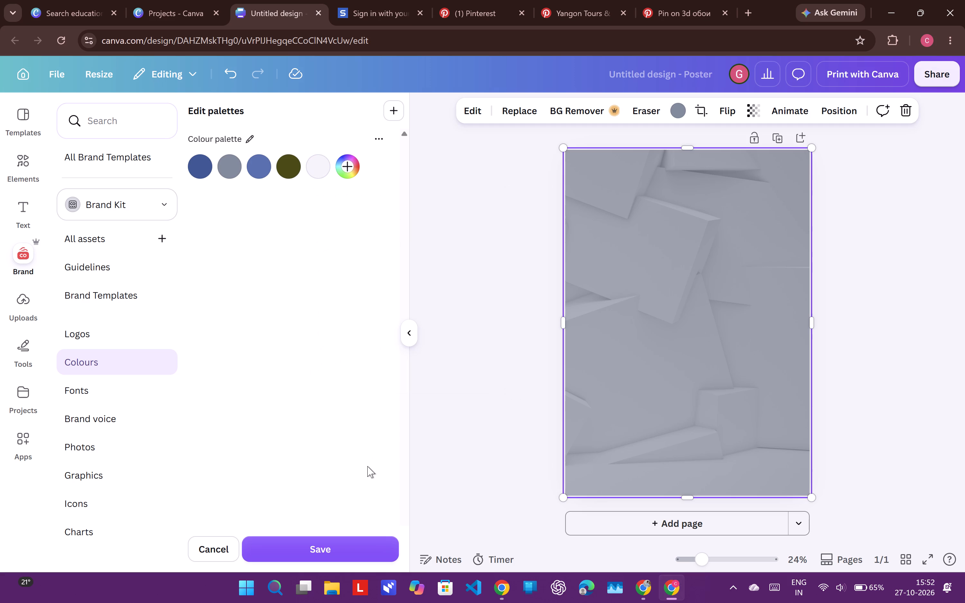
Add a sixth solid colour to the Brand Kit palette and set it to #D6E3F5.
{"action": "left_click", "coordinate": [348, 162]}
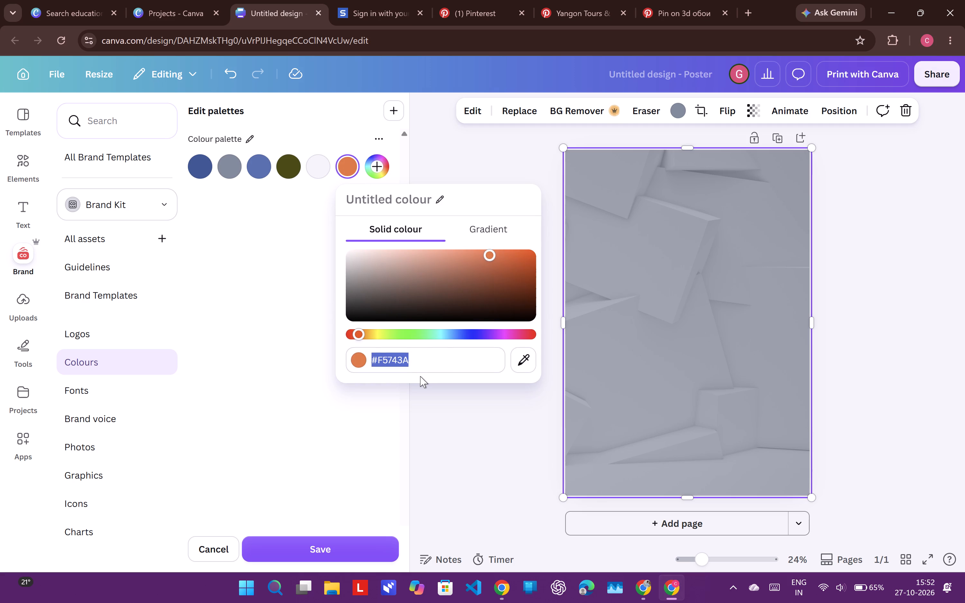
{"action": "key", "text": "BackSpace"}
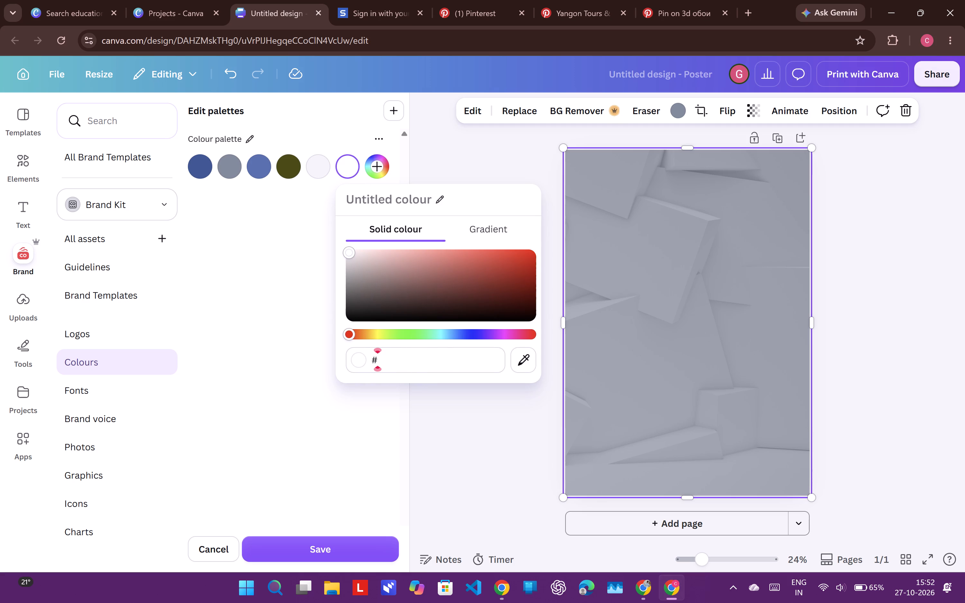
{"action": "key", "text": "d"}
{"action": "key", "text": "6"}
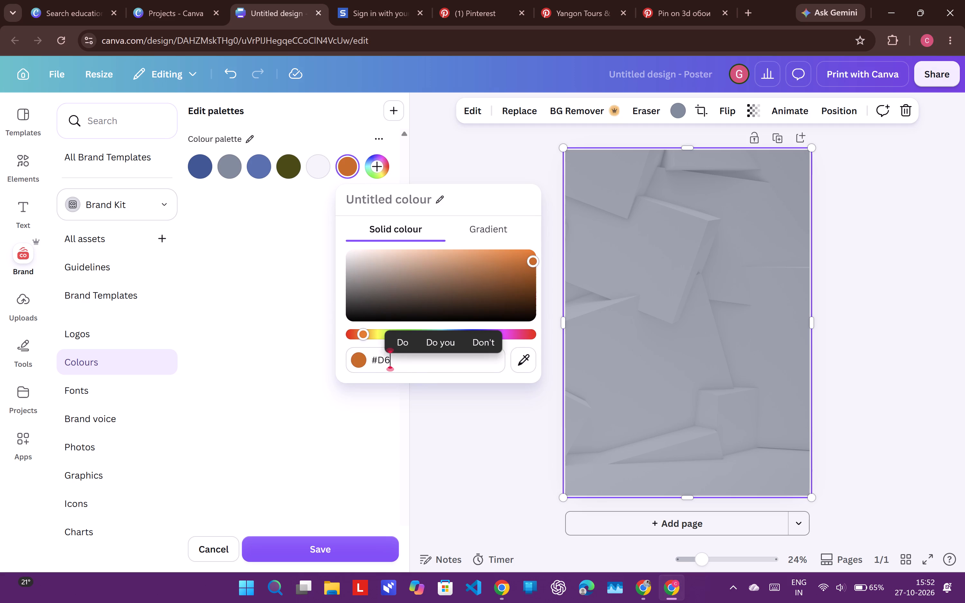
{"action": "type", "text": "E3"}
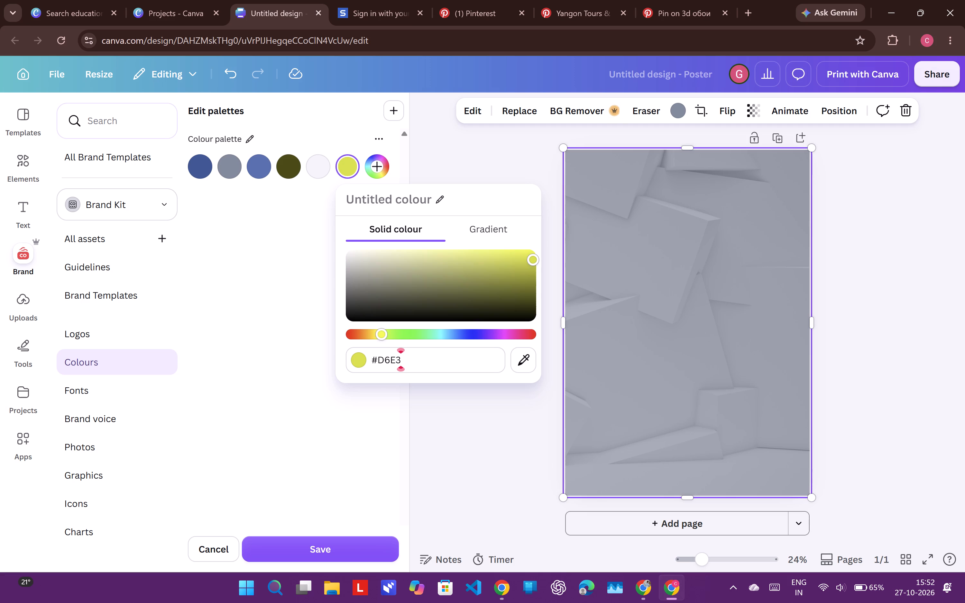
{"action": "type", "text": "F5"}
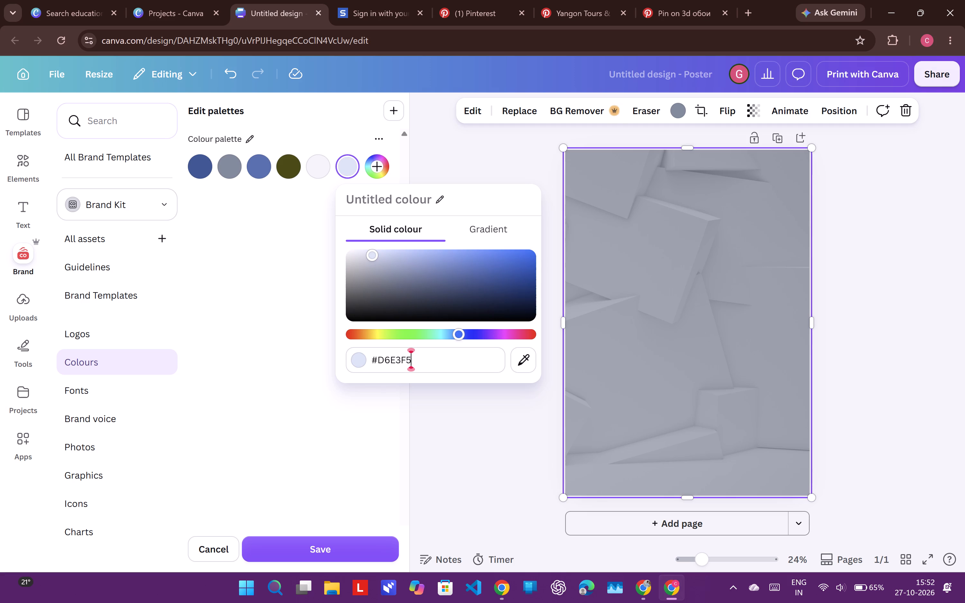
{"action": "key", "text": "Return"}
{"action": "left_click", "coordinate": [385, 399]}
Add a seventh solid colour to the Brand Kit palette and set it to #FFB37A.
{"action": "left_click", "coordinate": [375, 166]}
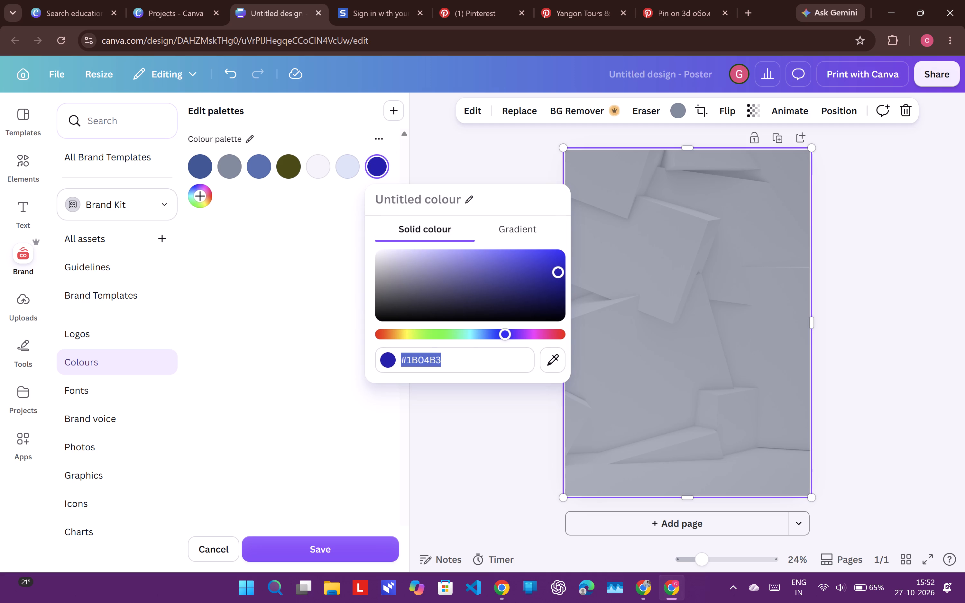
{"action": "type", "text": "FF"}
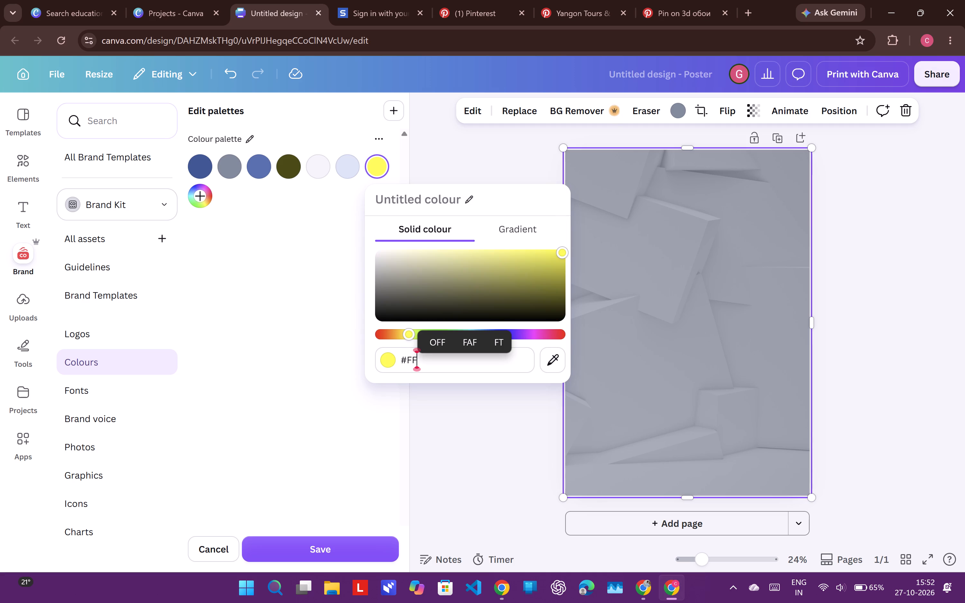
{"action": "type", "text": "B3"}
{"action": "type", "text": "7A"}
{"action": "key", "text": "Return"}
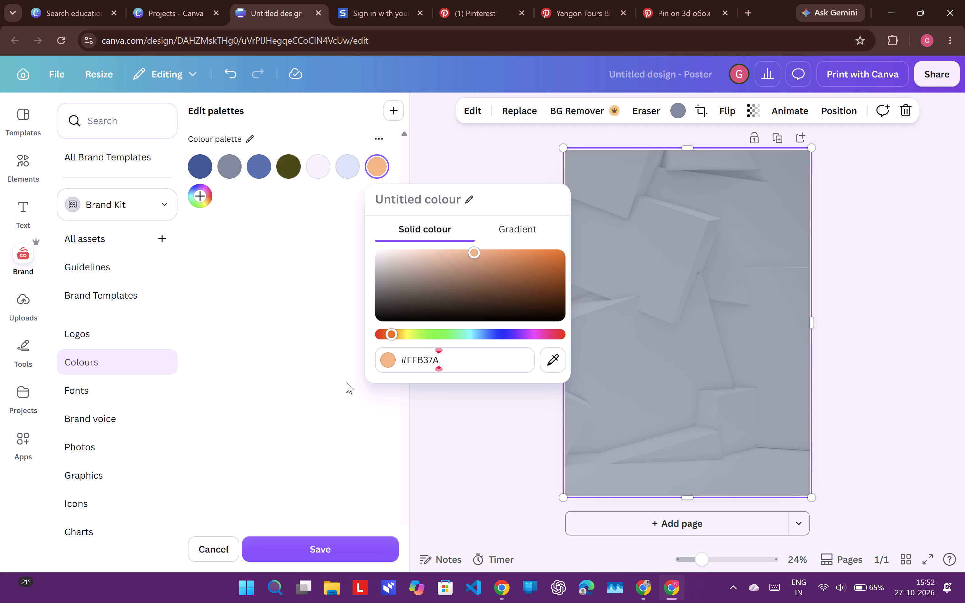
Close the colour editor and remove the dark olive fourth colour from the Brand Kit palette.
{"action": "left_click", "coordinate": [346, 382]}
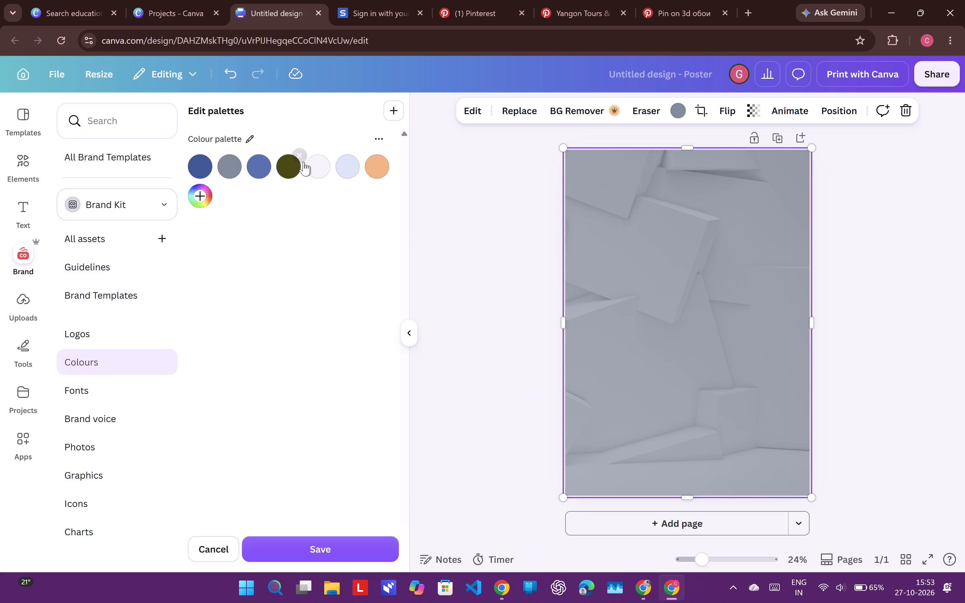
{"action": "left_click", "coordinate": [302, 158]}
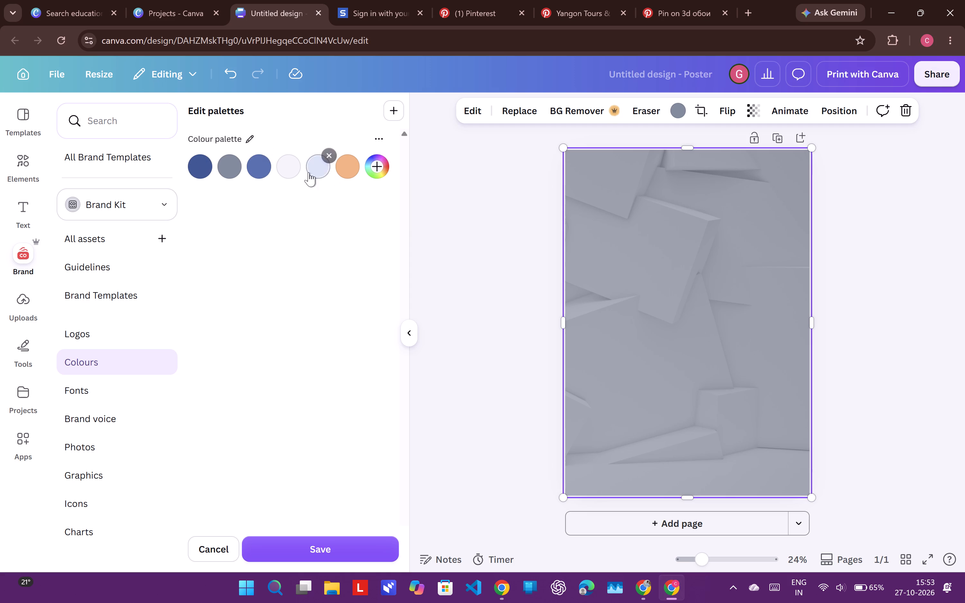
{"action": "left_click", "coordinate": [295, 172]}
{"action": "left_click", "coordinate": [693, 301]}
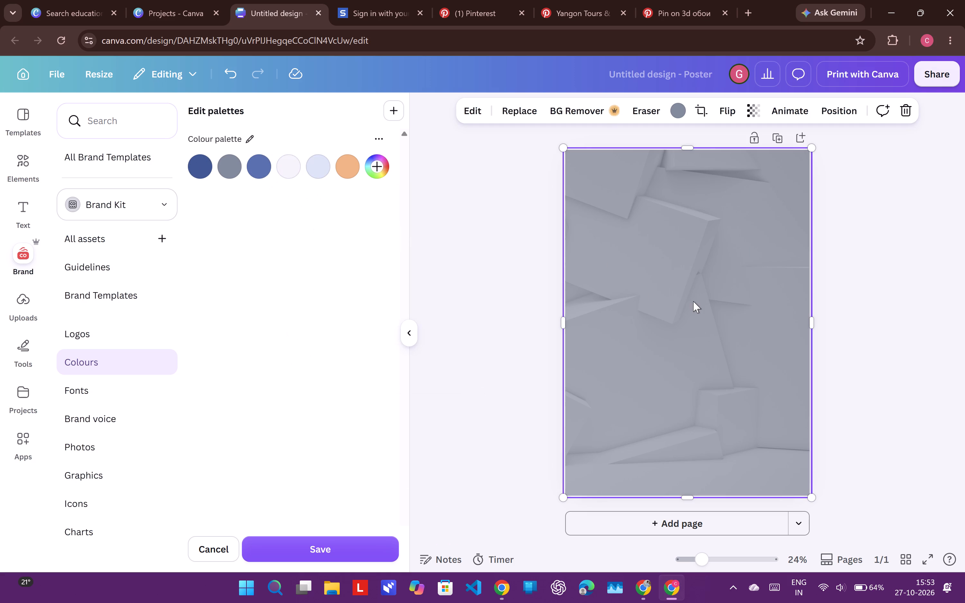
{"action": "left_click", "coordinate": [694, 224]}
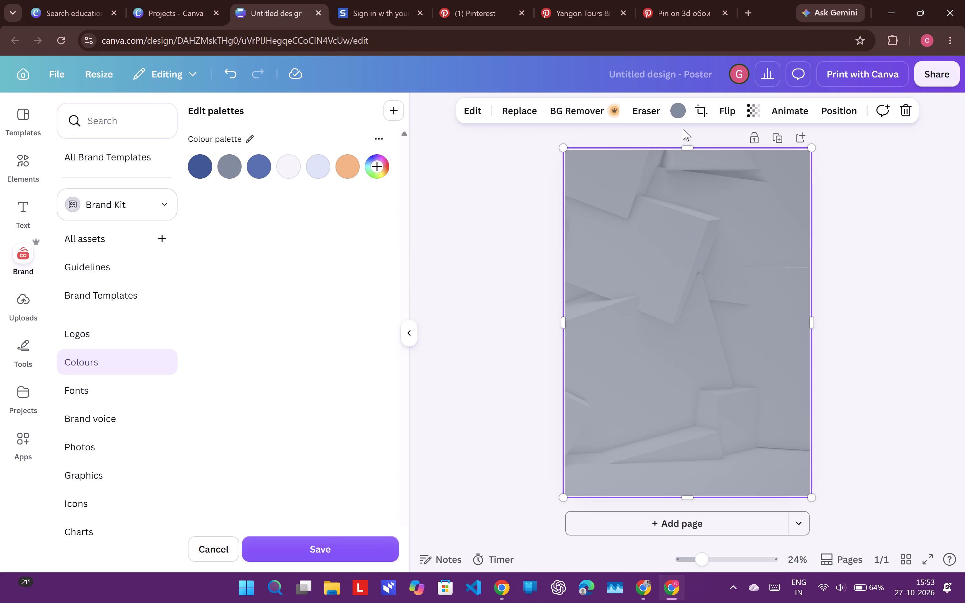
Check the Brand Kit palette in the background image's colour options and reload the design page.
{"action": "left_click", "coordinate": [680, 112]}
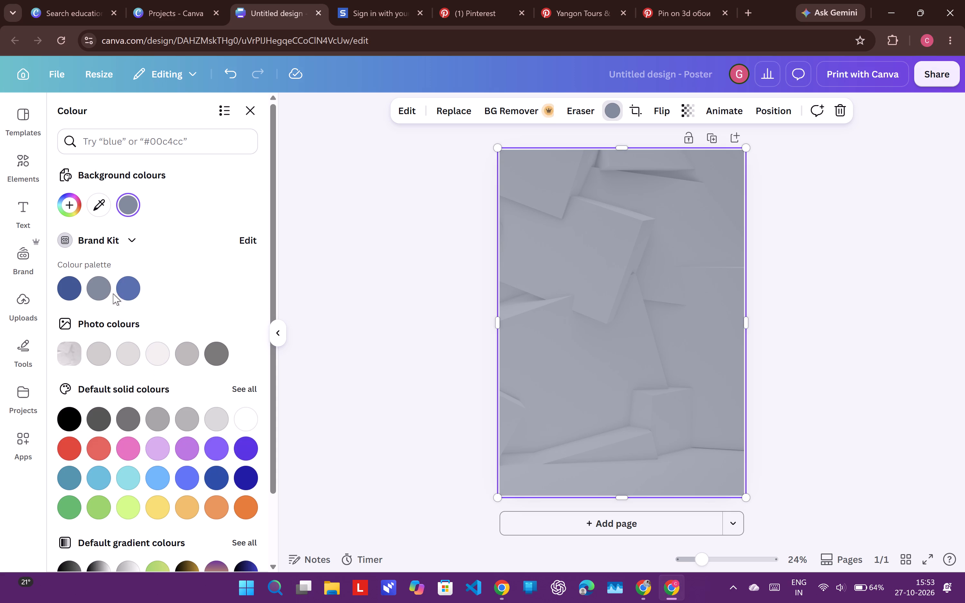
{"action": "left_click", "coordinate": [114, 265]}
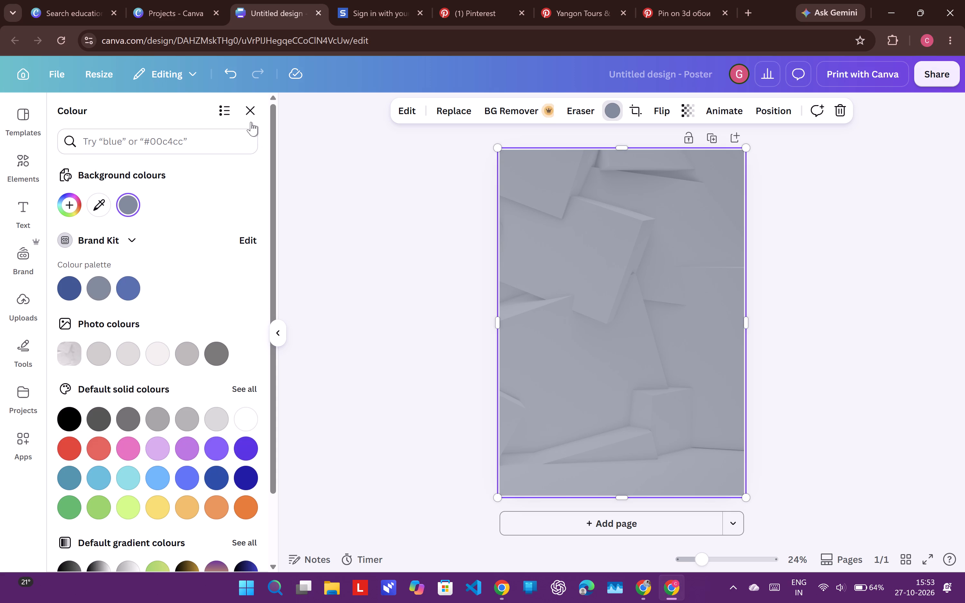
{"action": "left_click", "coordinate": [252, 122]}
{"action": "left_click", "coordinate": [66, 35]}
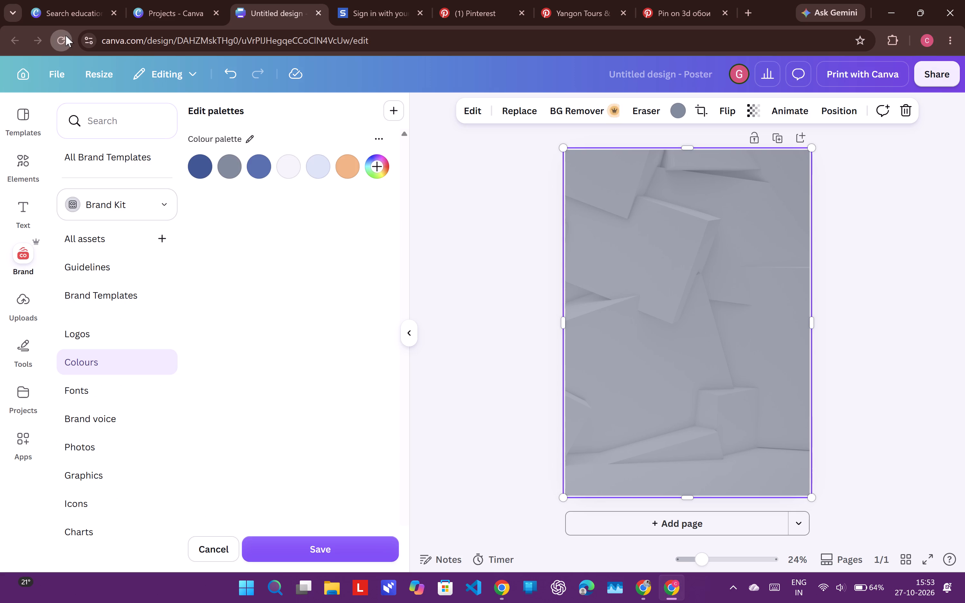
Reopen the Brand Kit palette for editing from the background image's colours and add #F2F4F7 as its fourth solid colour.
{"action": "left_click", "coordinate": [600, 336]}
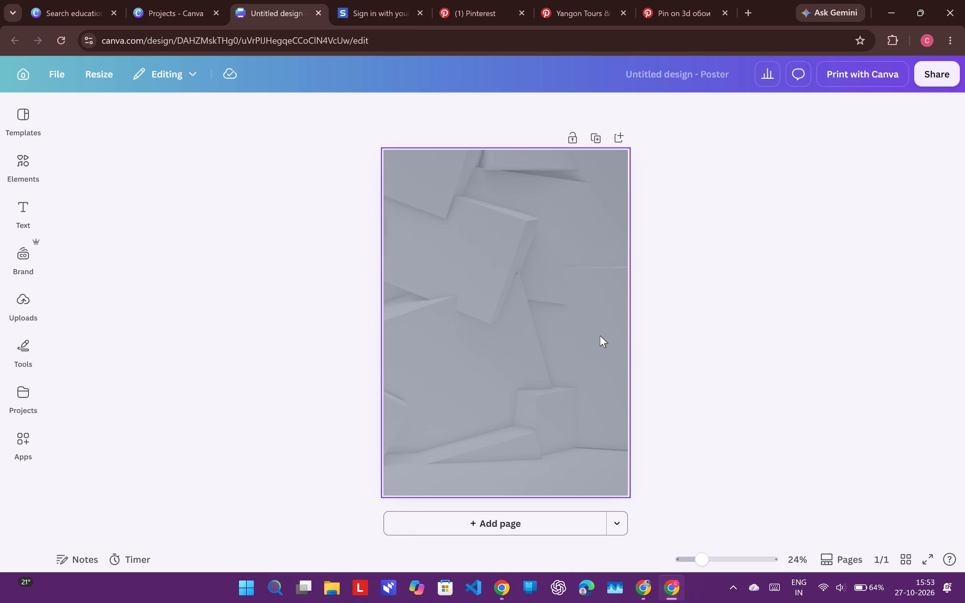
{"action": "left_click", "coordinate": [504, 102]}
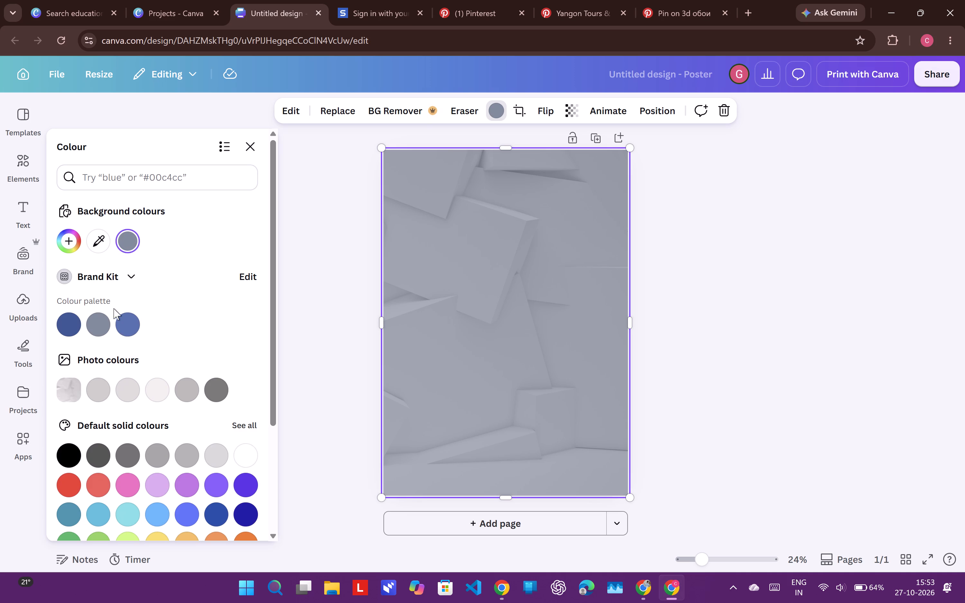
{"action": "left_click", "coordinate": [108, 298]}
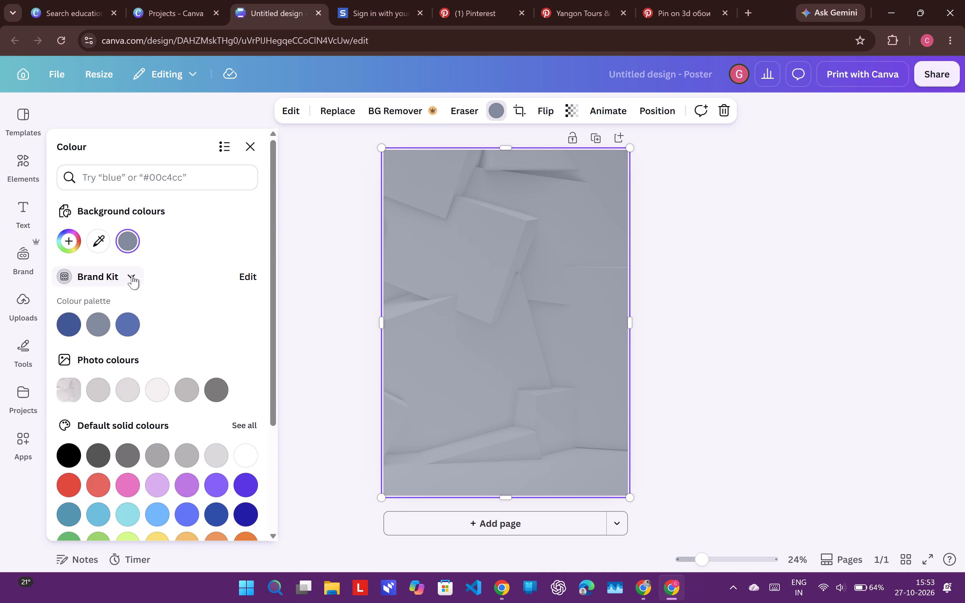
{"action": "left_click", "coordinate": [132, 275]}
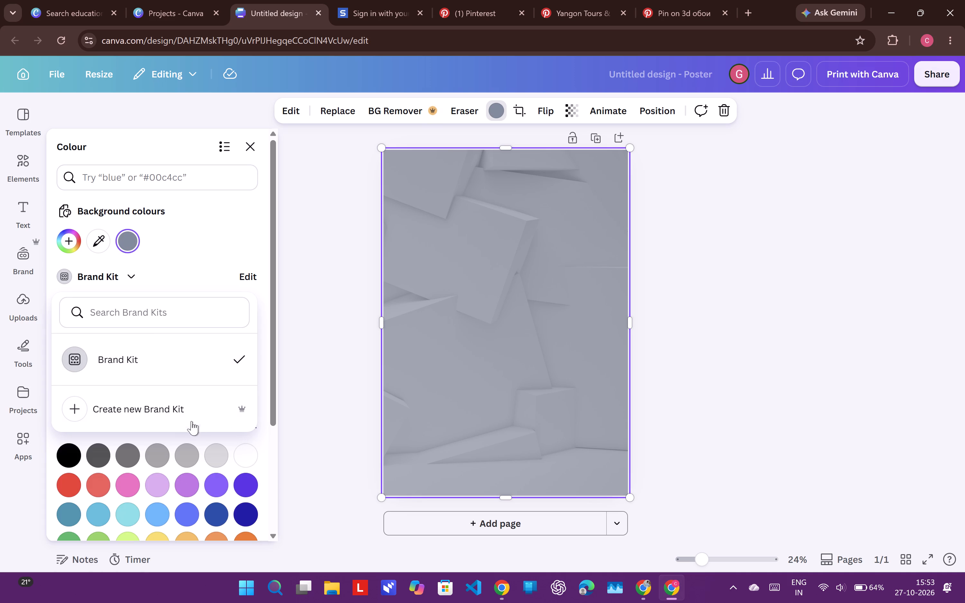
{"action": "left_click", "coordinate": [252, 272]}
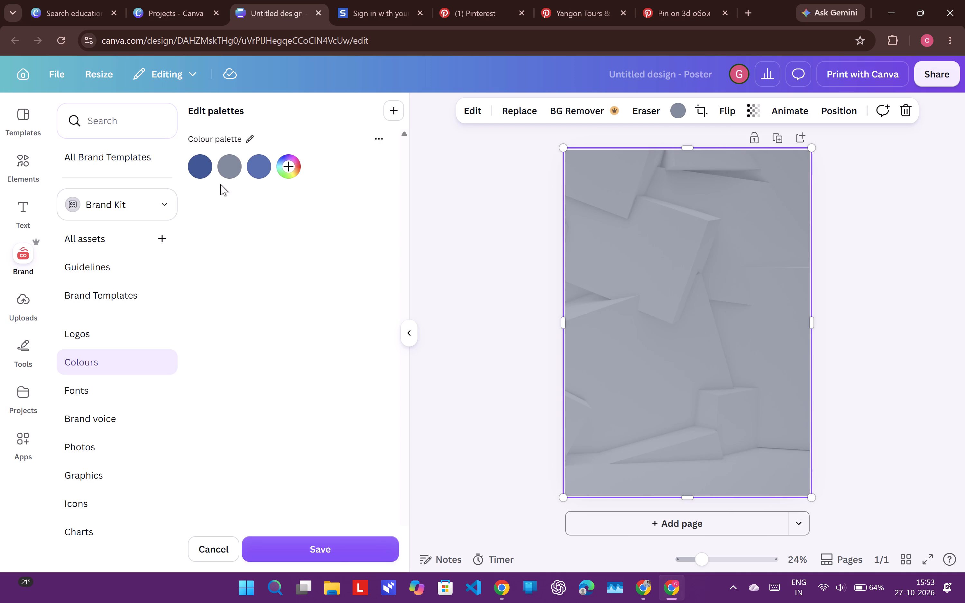
{"action": "left_click", "coordinate": [292, 164]}
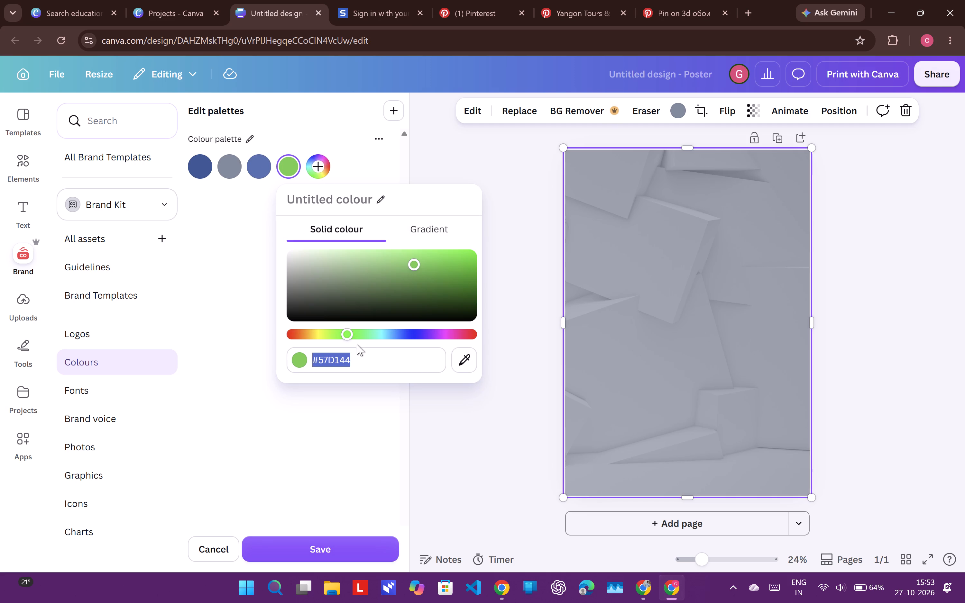
{"action": "left_click", "coordinate": [361, 354]}
{"action": "key", "text": "BackSpace"}
{"action": "key", "text": "BackSpace"}
{"action": "key", "text": "BackSpace"}
{"action": "key", "text": "BackSpace"}
{"action": "key", "text": "BackSpace"}
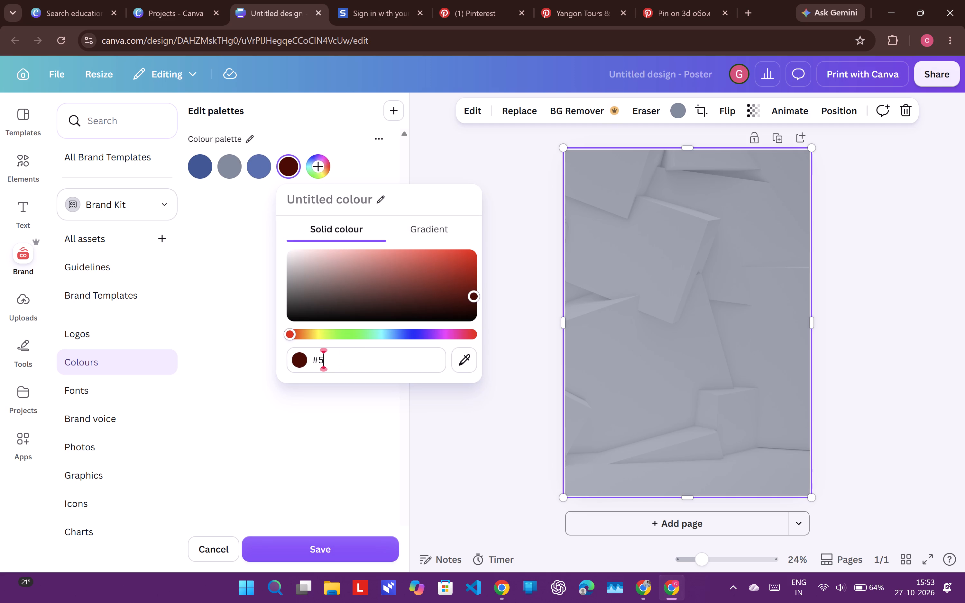
{"action": "key", "text": "BackSpace"}
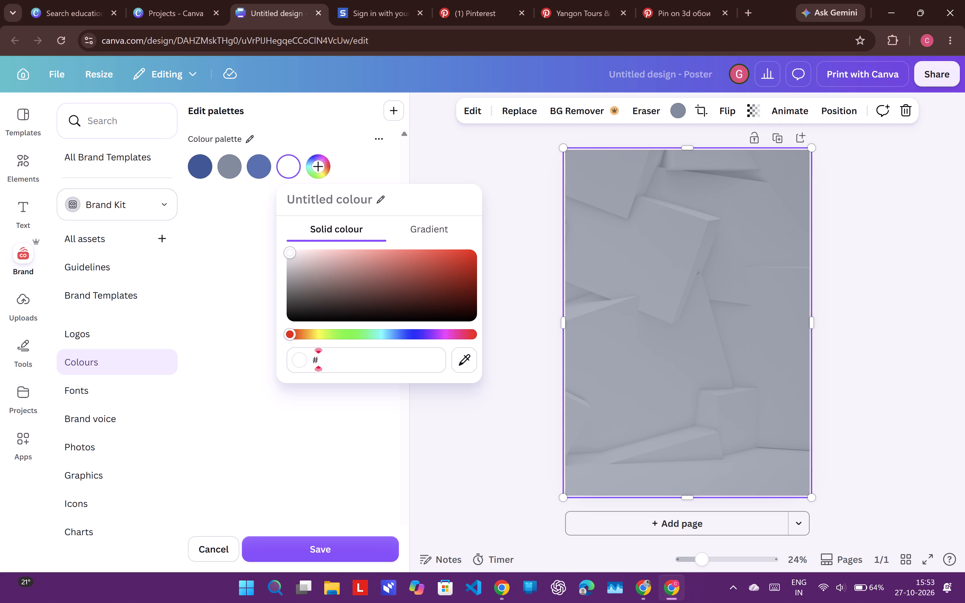
{"action": "key", "text": "f"}
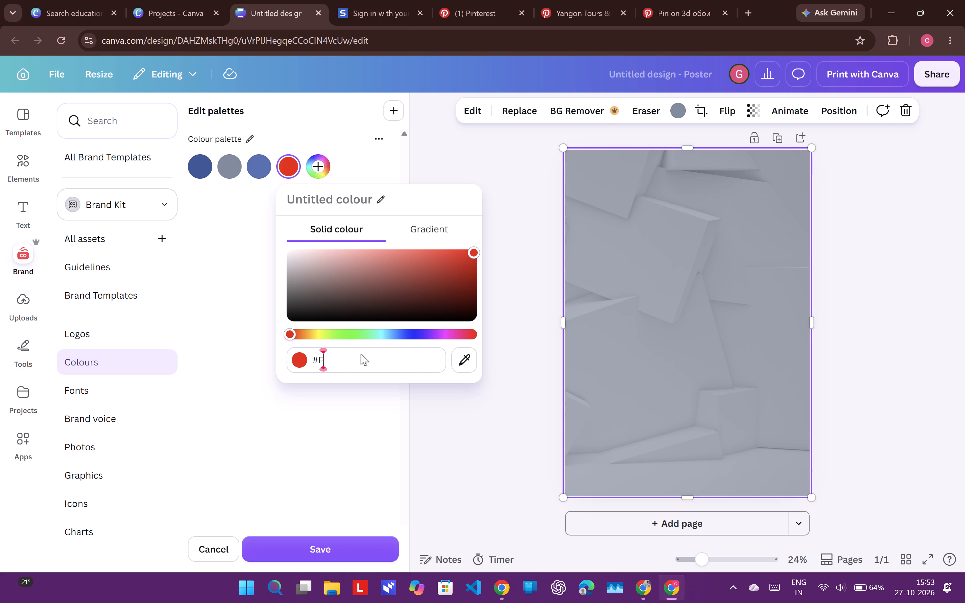
{"action": "key", "text": "2"}
{"action": "type", "text": "F4F7"}
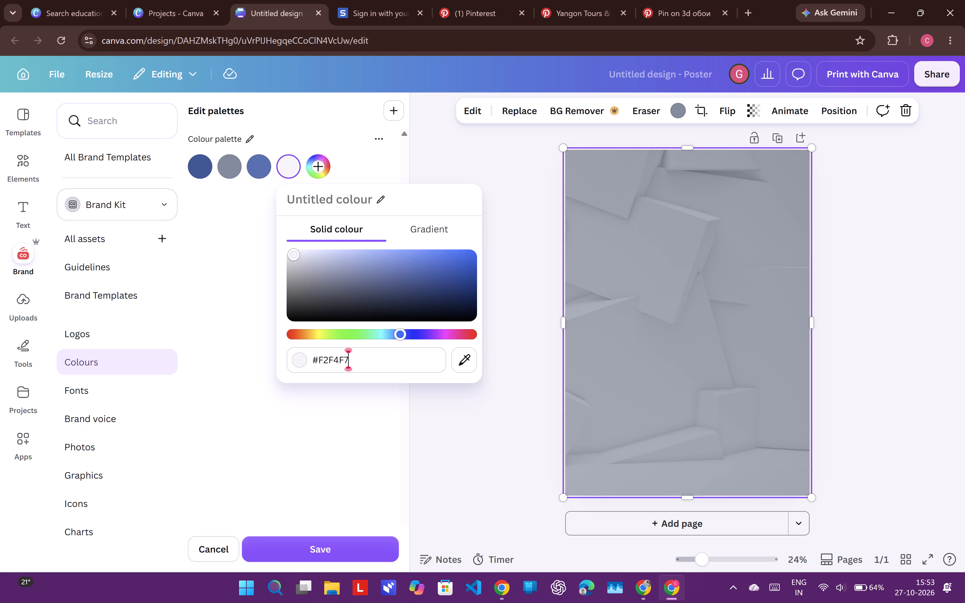
{"action": "key", "text": "Return"}
{"action": "left_click", "coordinate": [391, 423]}
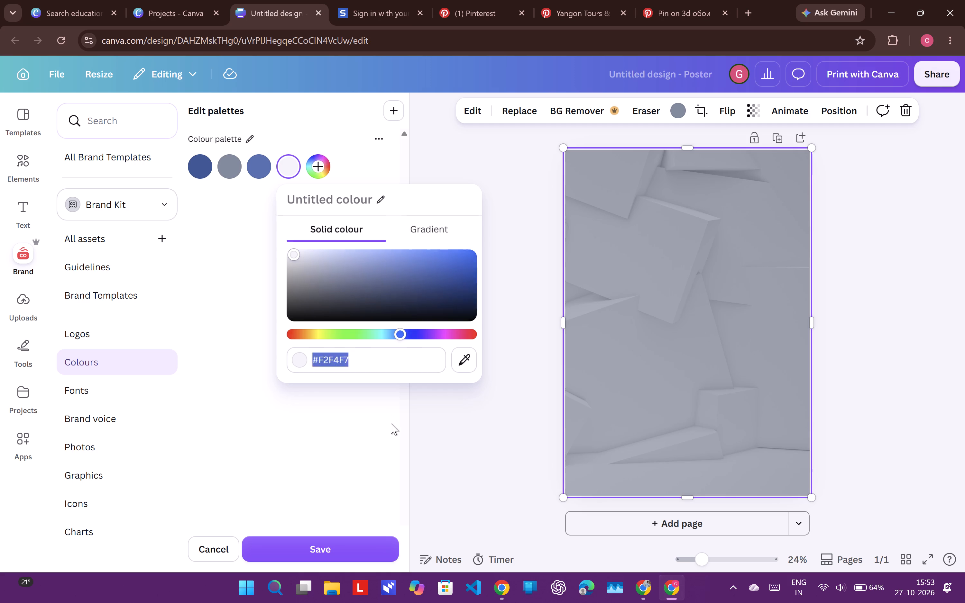
Add a fifth solid colour to the Brand Kit palette and set it to #D6E3F3.
{"action": "left_click", "coordinate": [322, 164]}
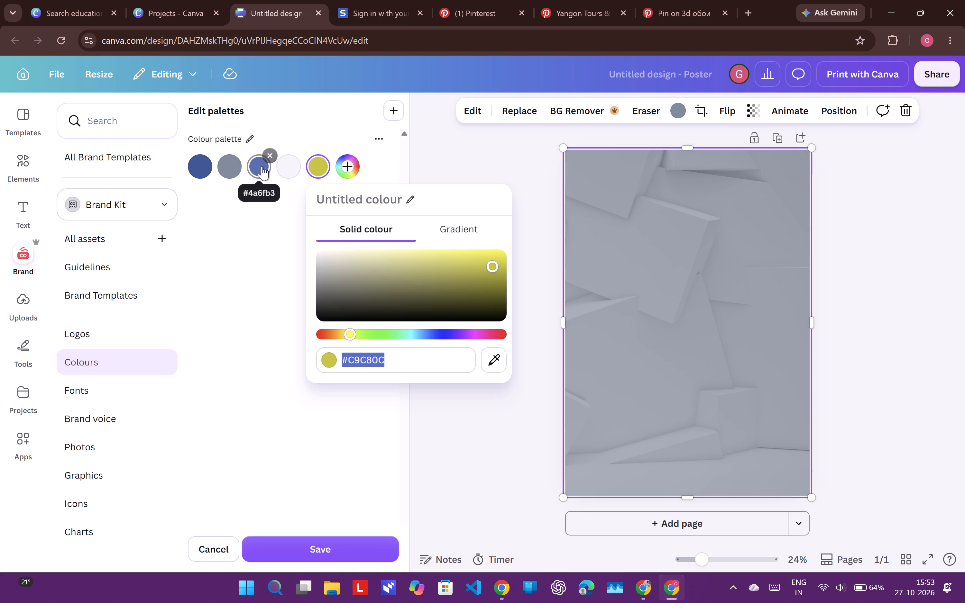
{"action": "key", "text": "d"}
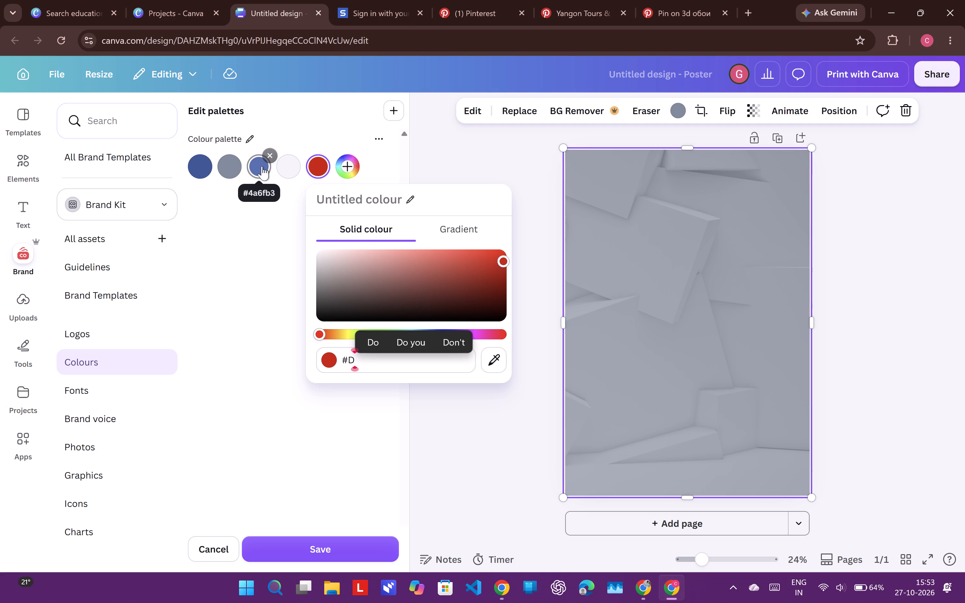
{"action": "key", "text": "6"}
{"action": "key", "text": "e"}
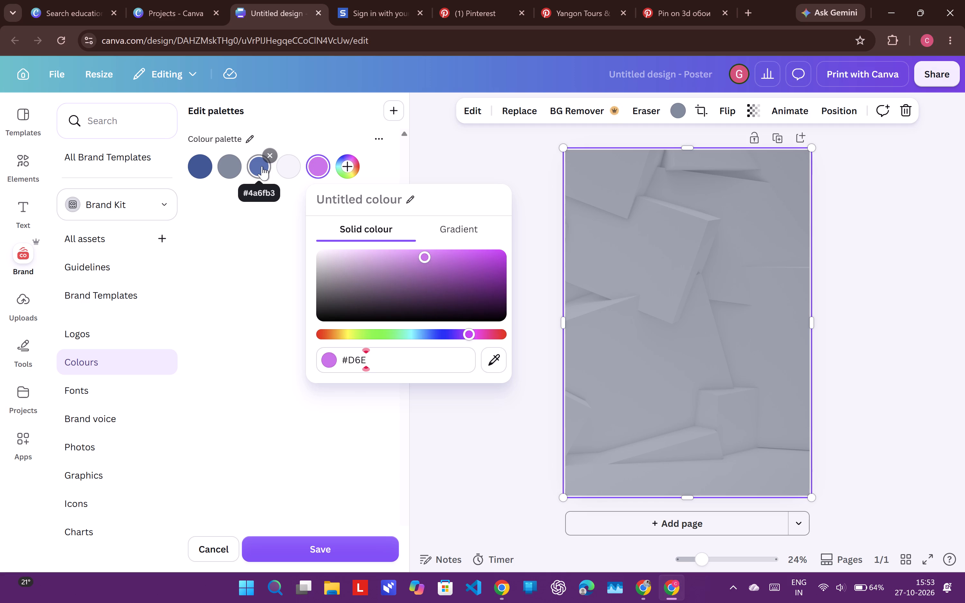
{"action": "type", "text": "3F3"}
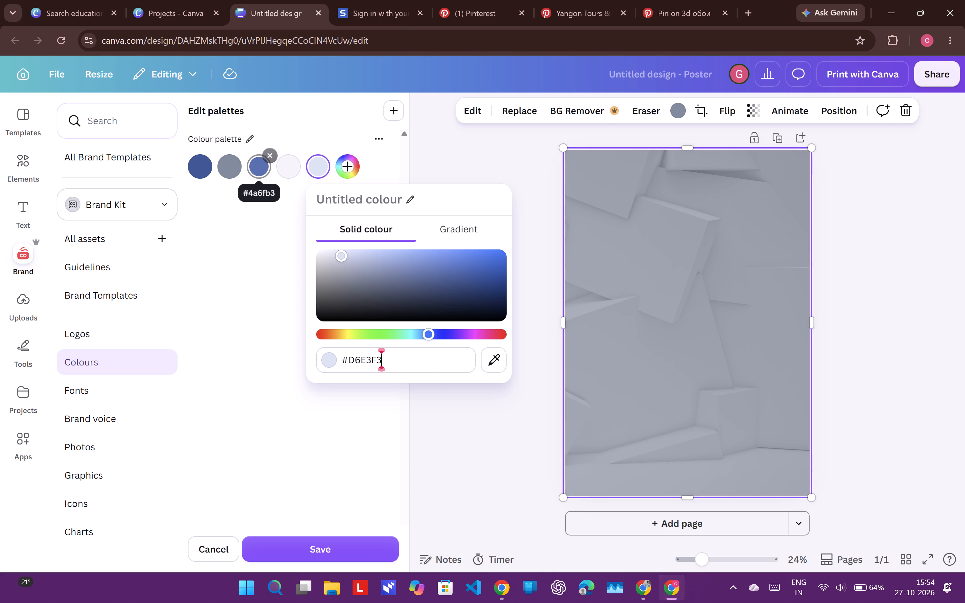
{"action": "key", "text": "Return"}
{"action": "left_click", "coordinate": [289, 343]}
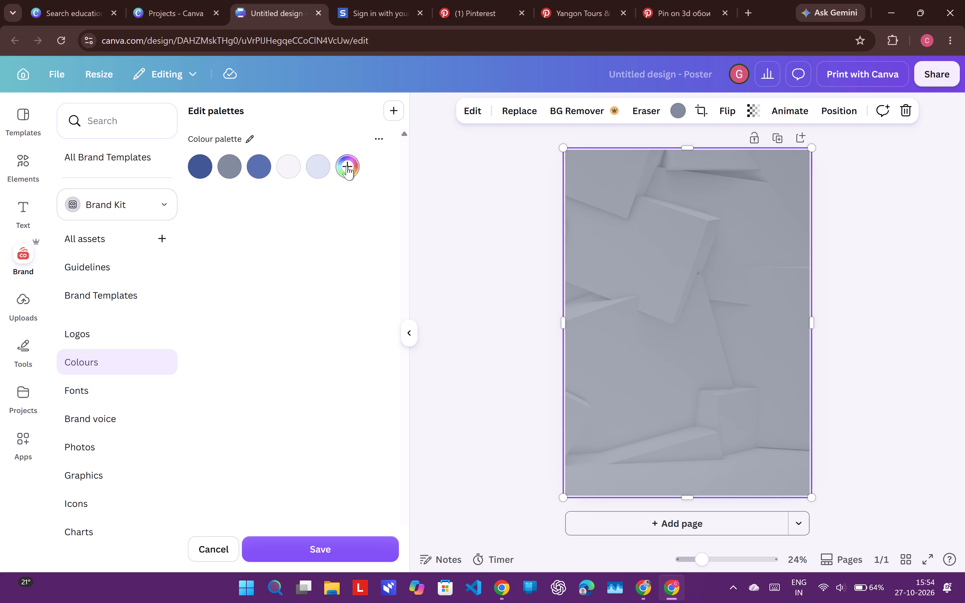
Add a sixth solid colour, #FFB37A, to the Brand Kit palette and save the palette.
{"action": "left_click", "coordinate": [347, 166]}
{"action": "type", "text": "FFB"}
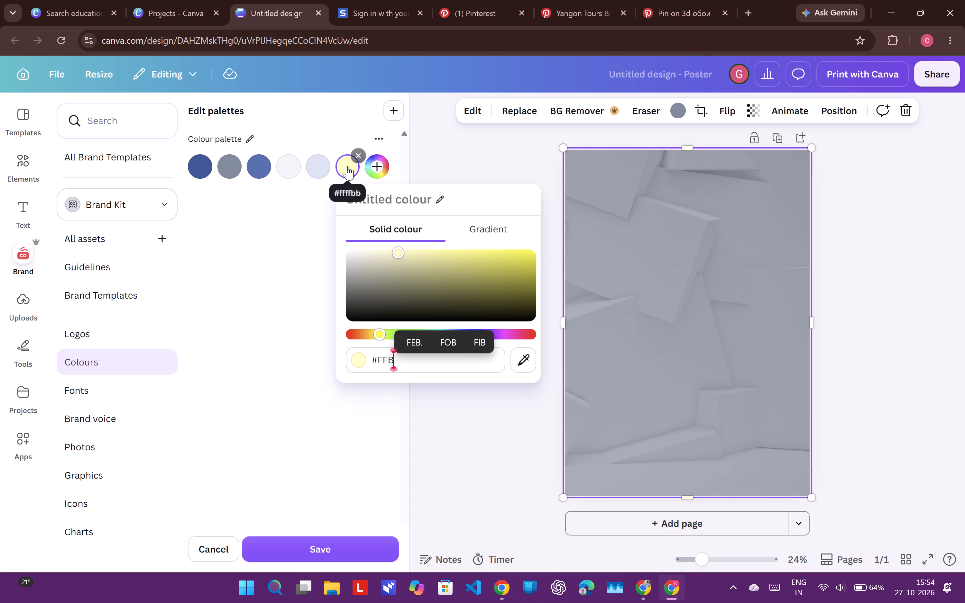
{"action": "key", "text": "3"}
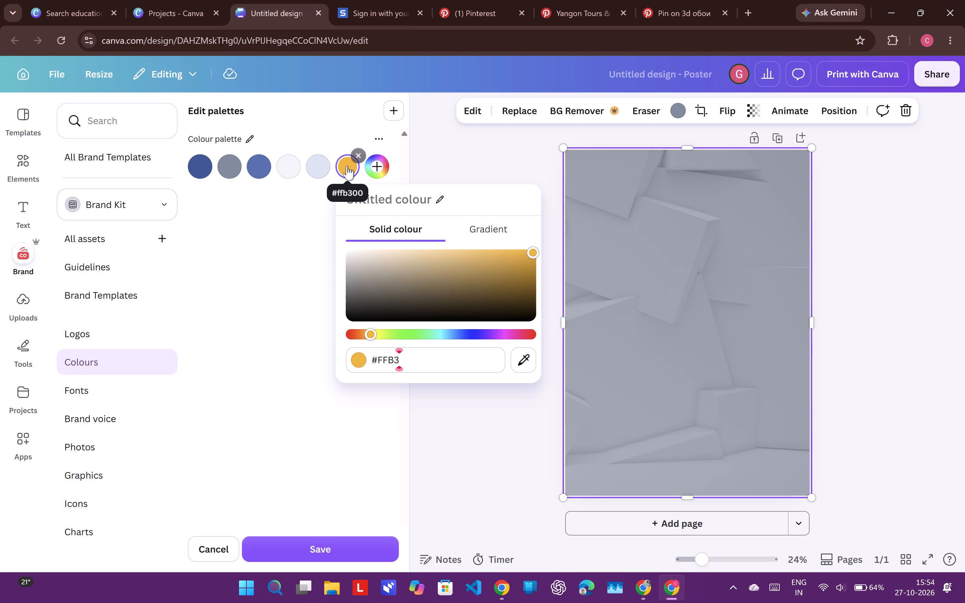
{"action": "type", "text": "7A"}
{"action": "left_click", "coordinate": [300, 202]}
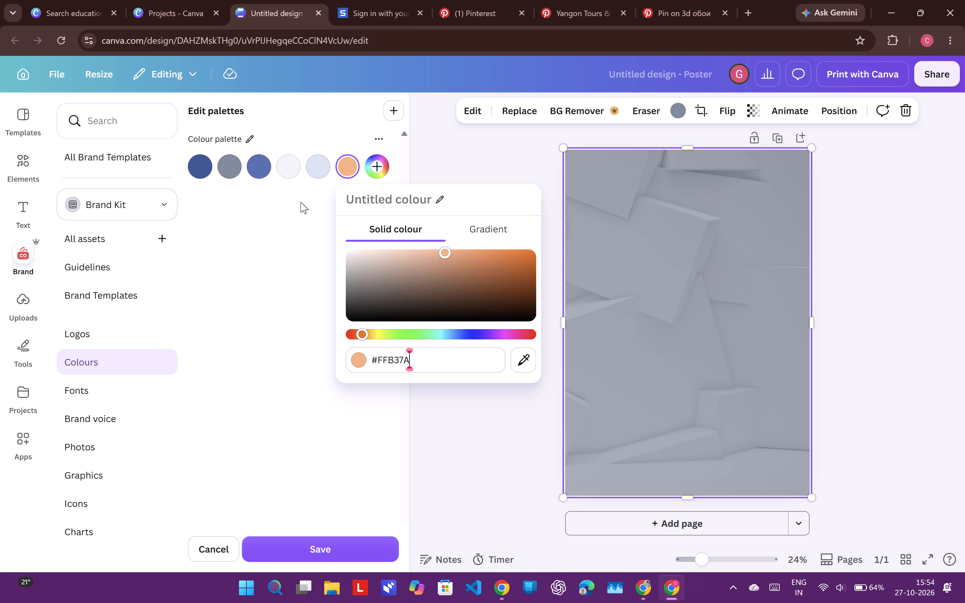
{"action": "left_click", "coordinate": [304, 546]}
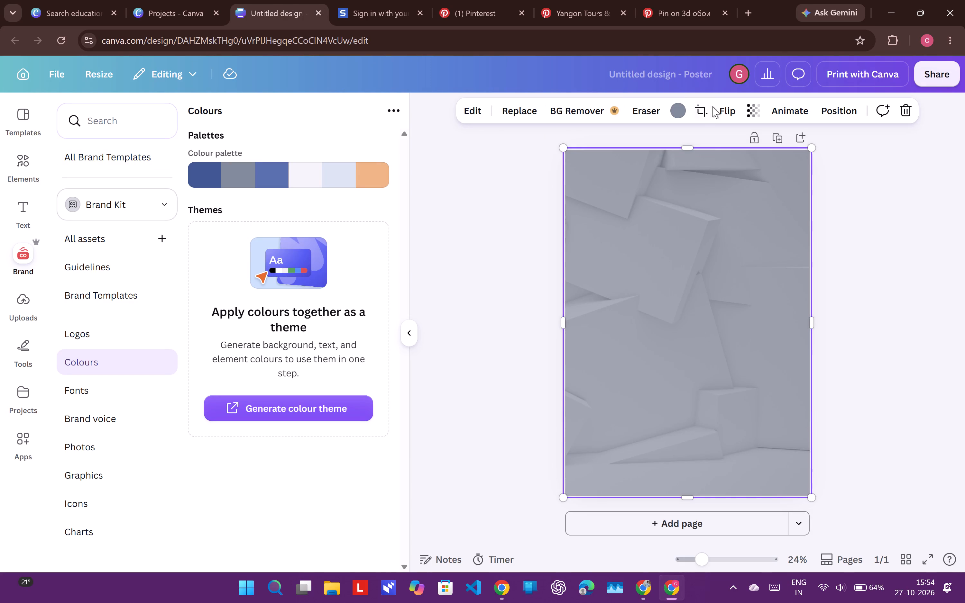
Recolour the poster's background image with the Brand Kit palette's fourth colour, #F2F4F7.
{"action": "left_click", "coordinate": [687, 112]}
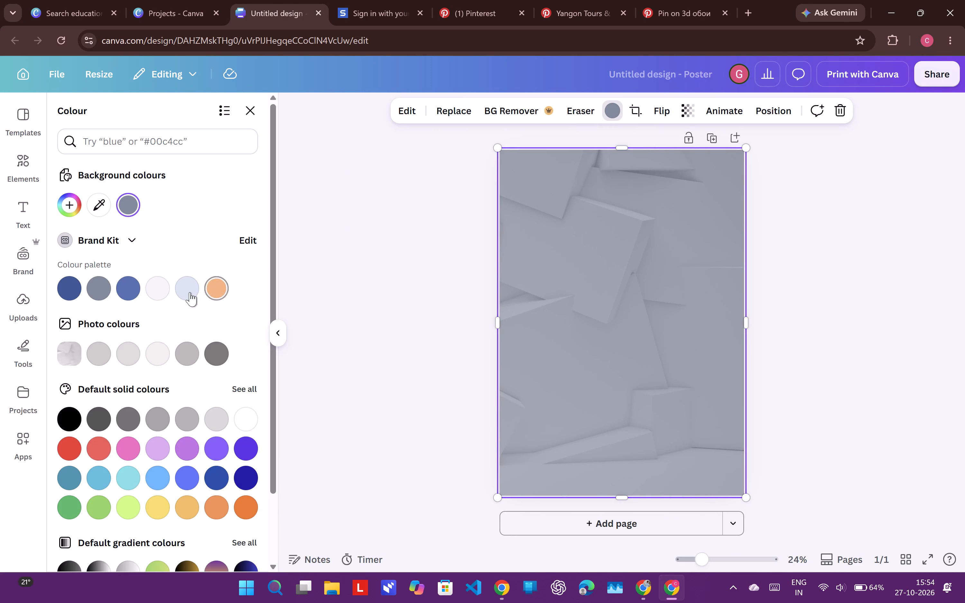
{"action": "left_click", "coordinate": [161, 288]}
{"action": "left_click", "coordinate": [815, 339]}
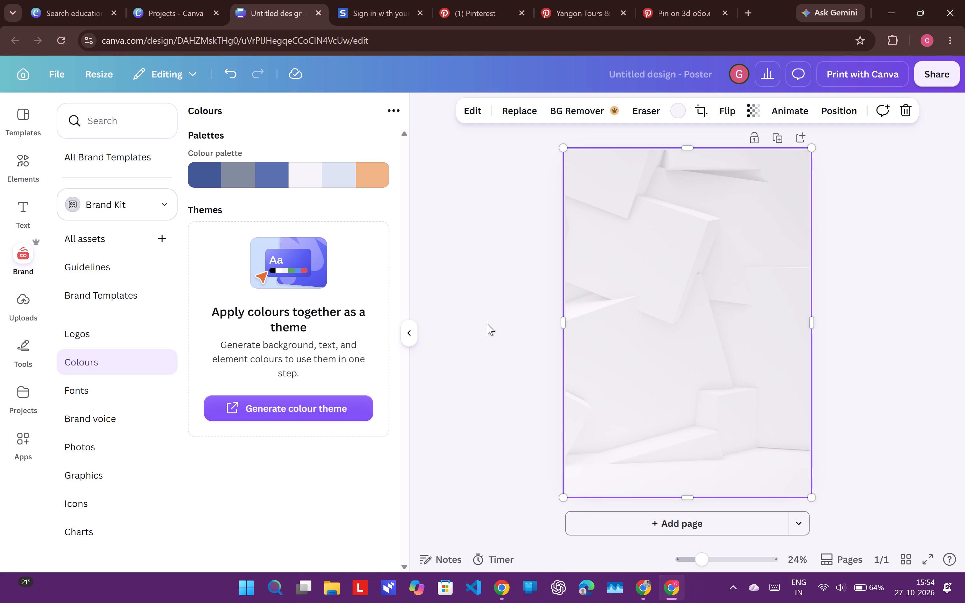
Set the background image's transparency to 3.
{"action": "left_click", "coordinate": [707, 282]}
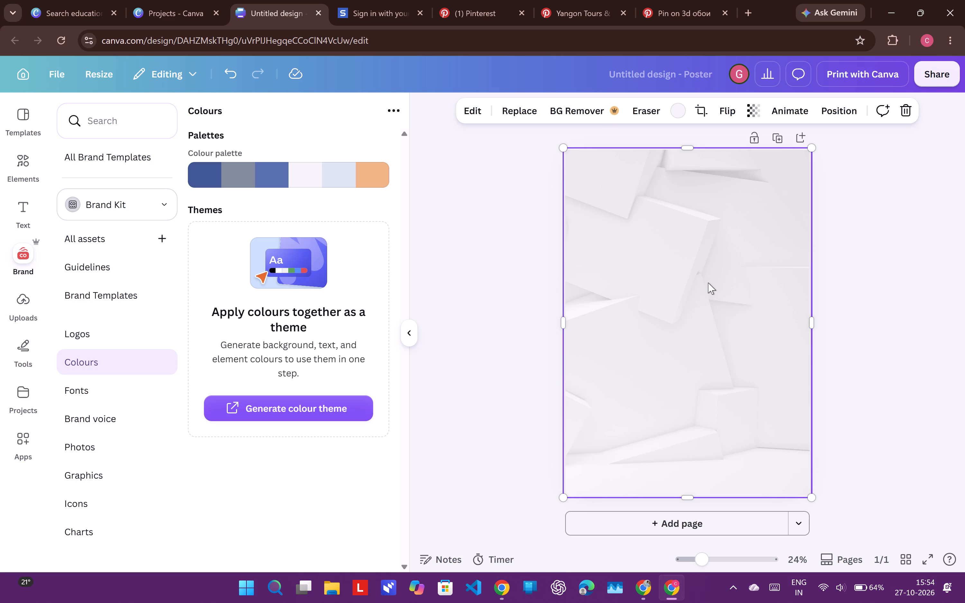
{"action": "left_click", "coordinate": [706, 304]}
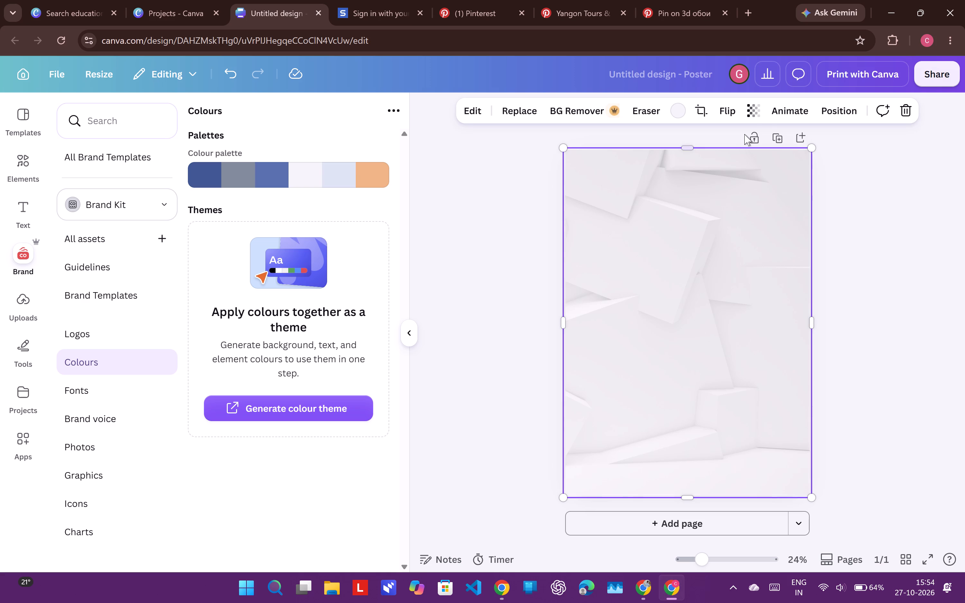
{"action": "left_click", "coordinate": [755, 115]}
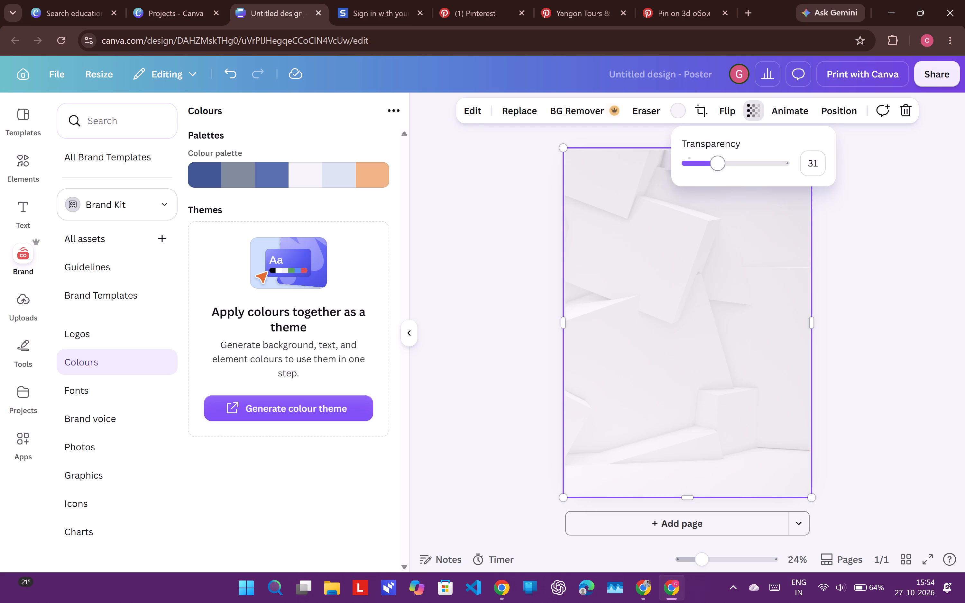
{"action": "left_click_drag", "start_coordinate": [713, 170], "coordinate": [704, 203]}
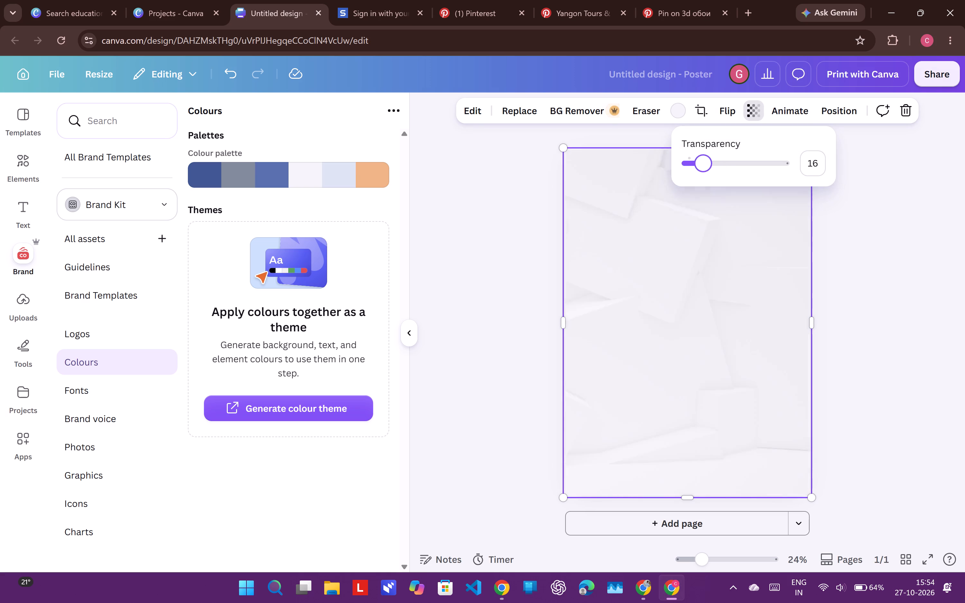
{"action": "left_click_drag", "start_coordinate": [704, 203], "coordinate": [689, 210]}
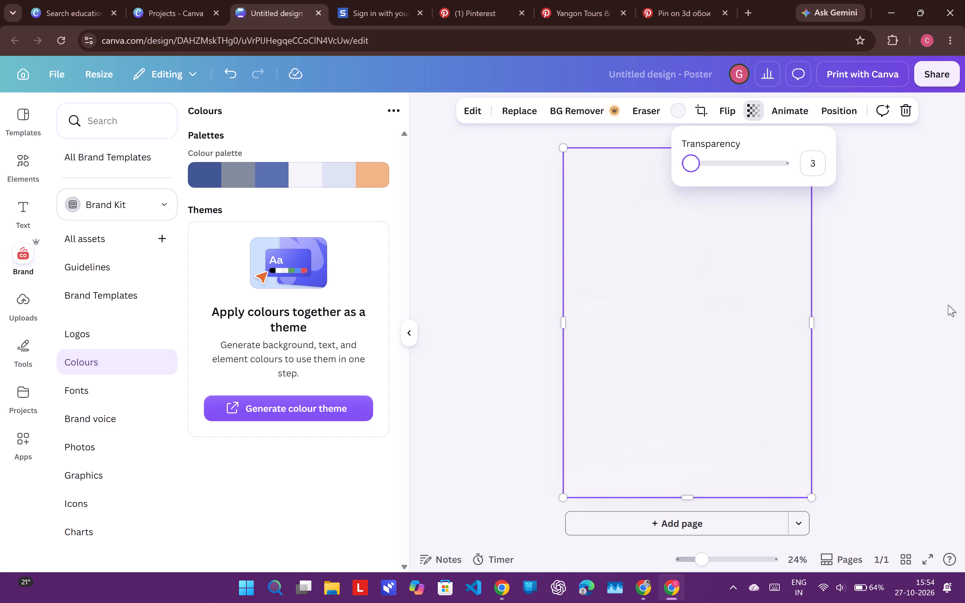
{"action": "left_click", "coordinate": [943, 306]}
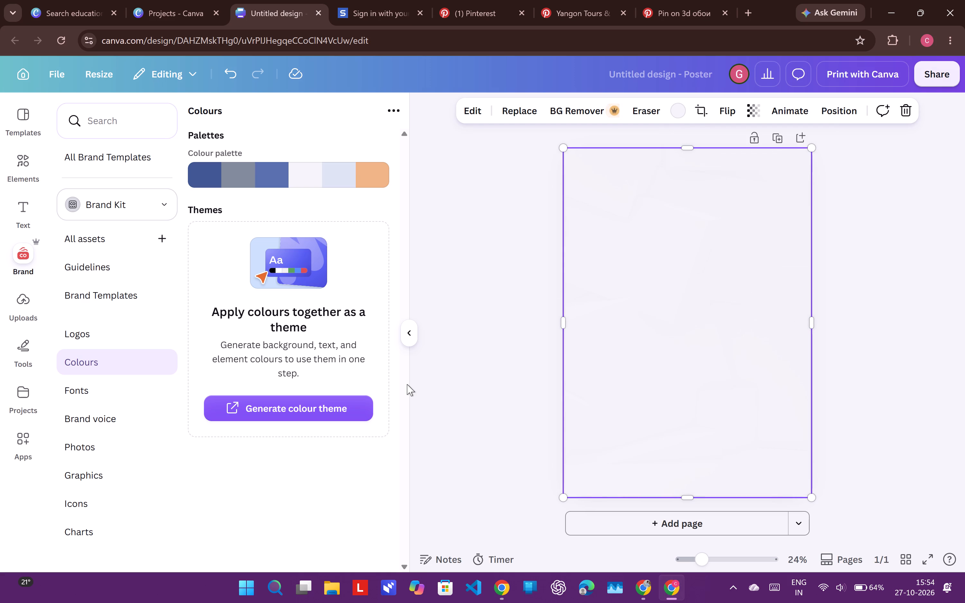
Open the elements library for the poster.
{"action": "left_click", "coordinate": [22, 204]}
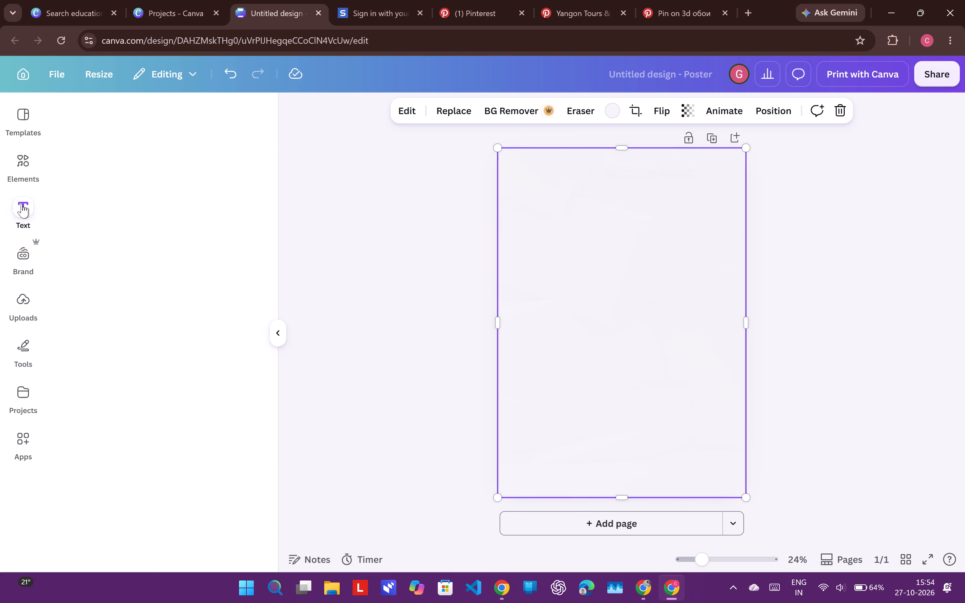
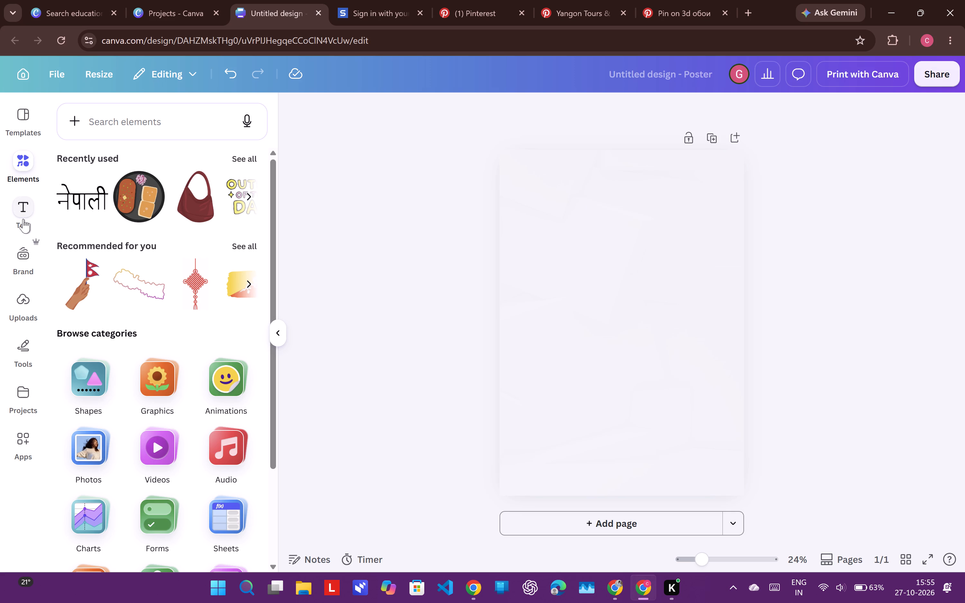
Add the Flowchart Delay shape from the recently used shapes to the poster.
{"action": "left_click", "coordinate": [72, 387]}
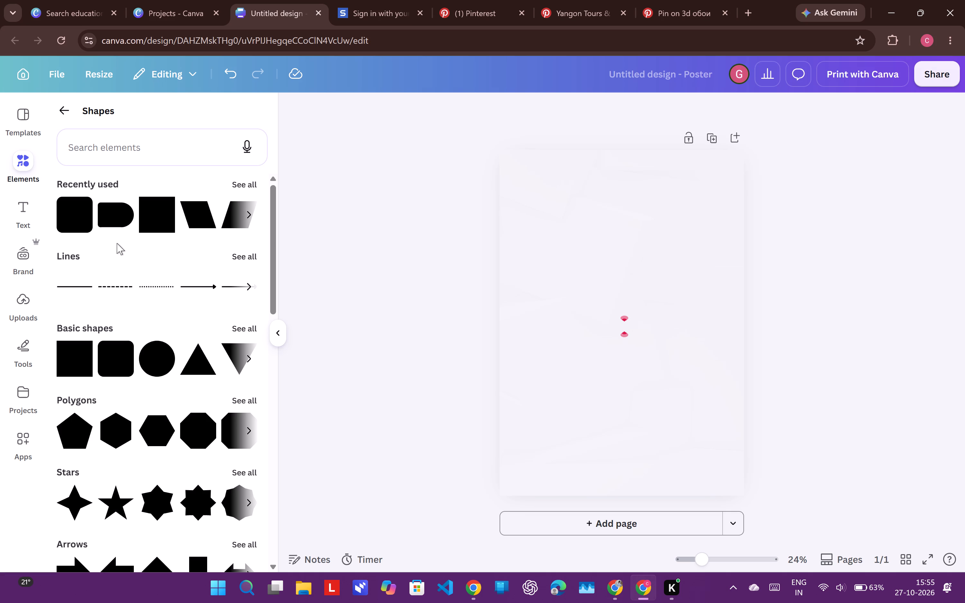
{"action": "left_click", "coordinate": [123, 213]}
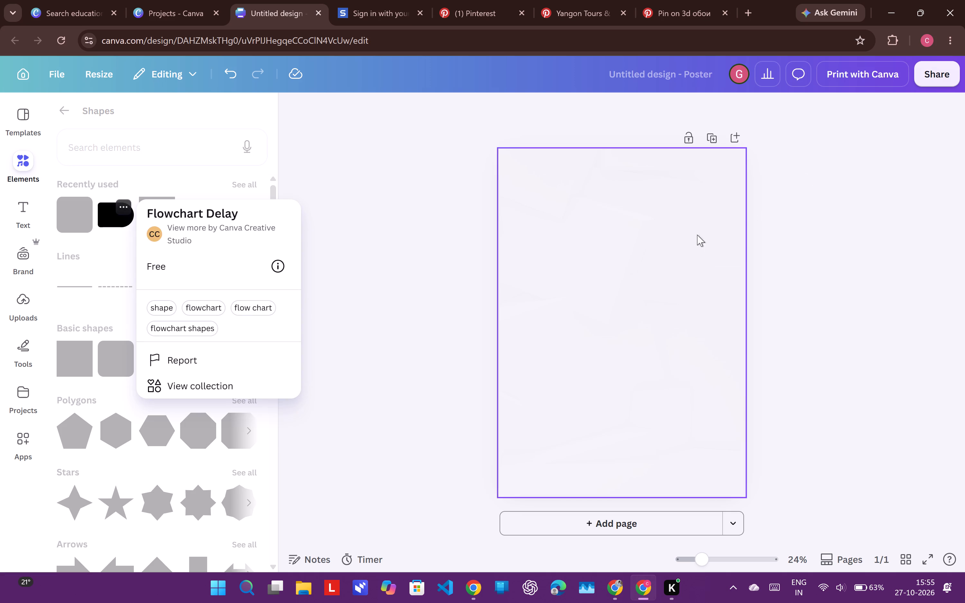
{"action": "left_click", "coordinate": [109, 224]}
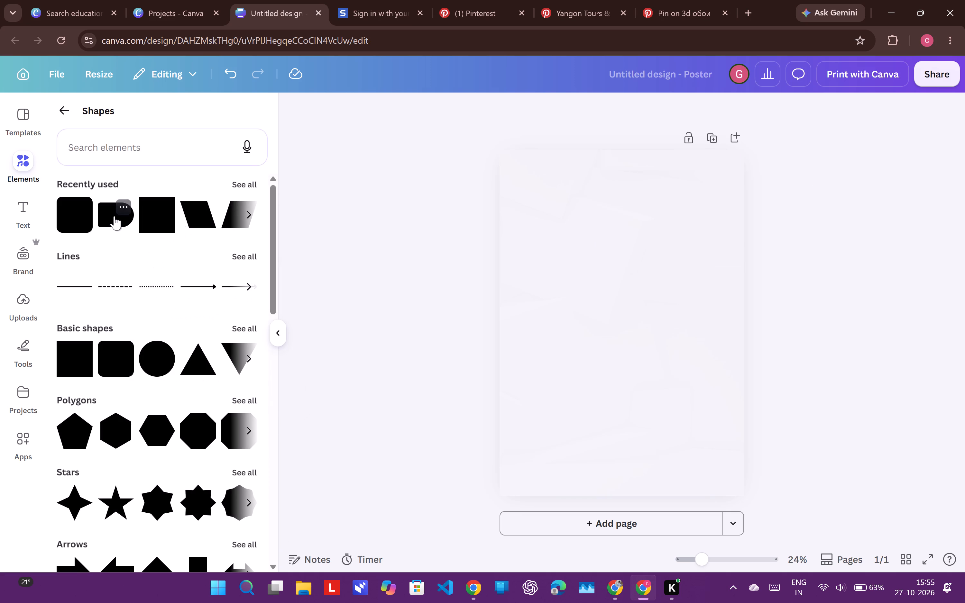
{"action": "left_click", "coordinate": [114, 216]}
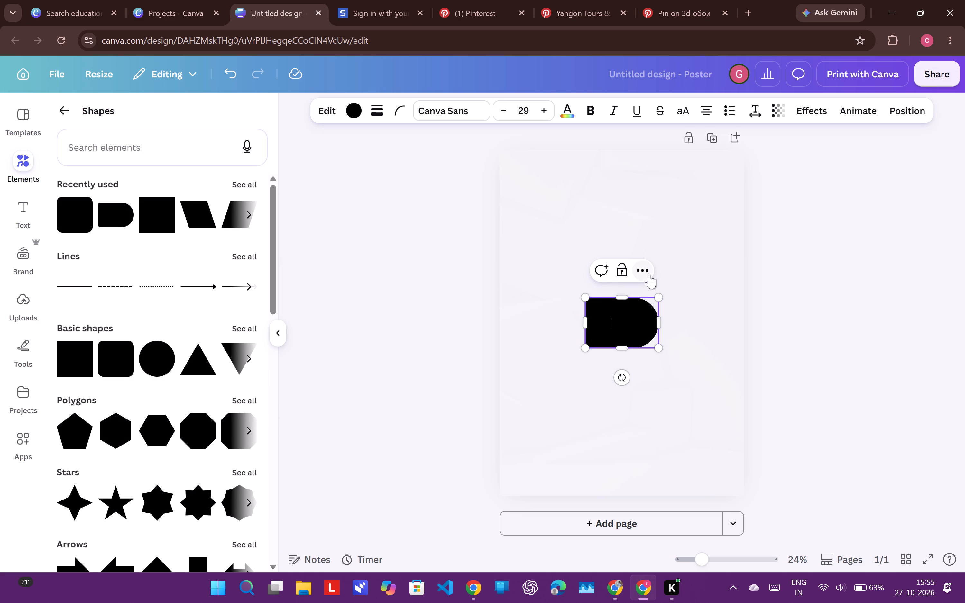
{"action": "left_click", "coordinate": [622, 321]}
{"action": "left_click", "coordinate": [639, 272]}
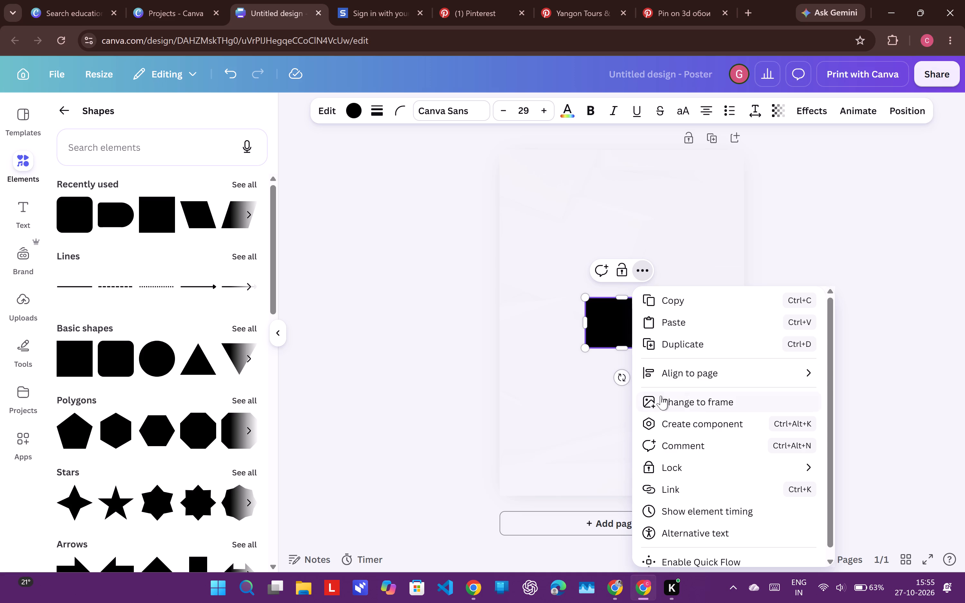
Add a quarter-circle shape, enlarge it to about 14 × 14, and place it partly off the poster's bottom-right corner.
{"action": "scroll", "coordinate": [210, 217], "scroll_direction": "left", "scroll_amount": 3}
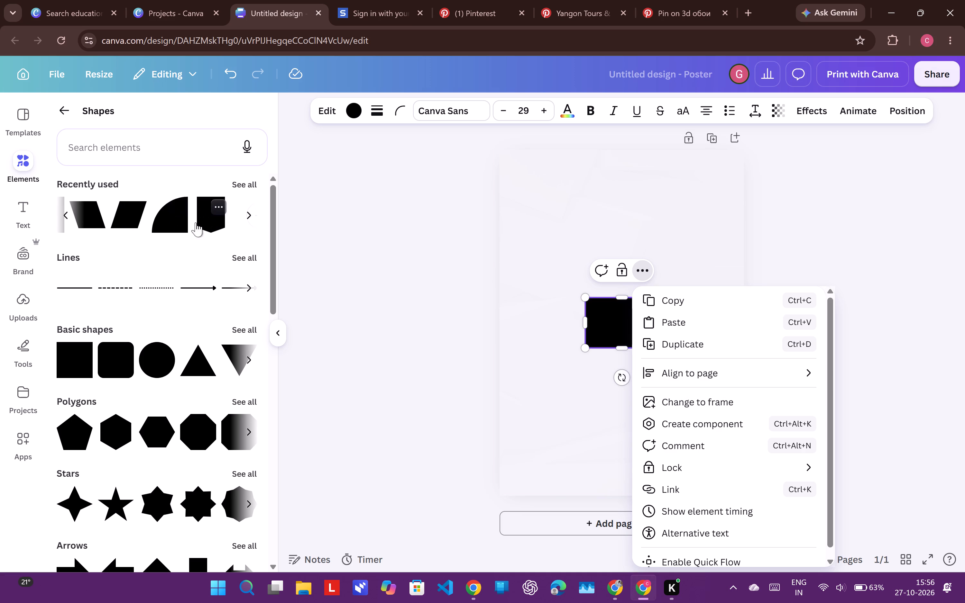
{"action": "left_click", "coordinate": [173, 222]}
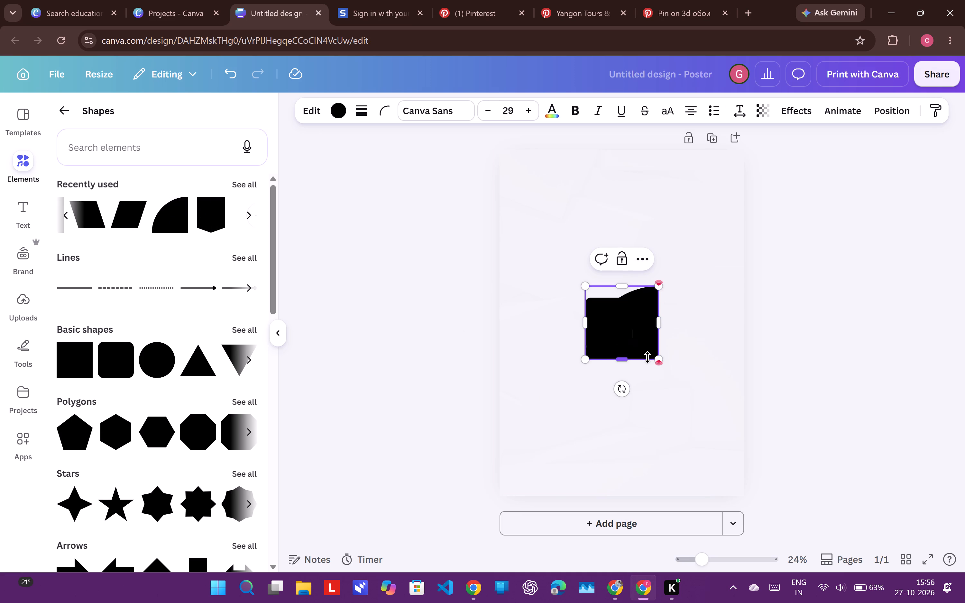
{"action": "left_click_drag", "start_coordinate": [636, 317], "coordinate": [722, 453]}
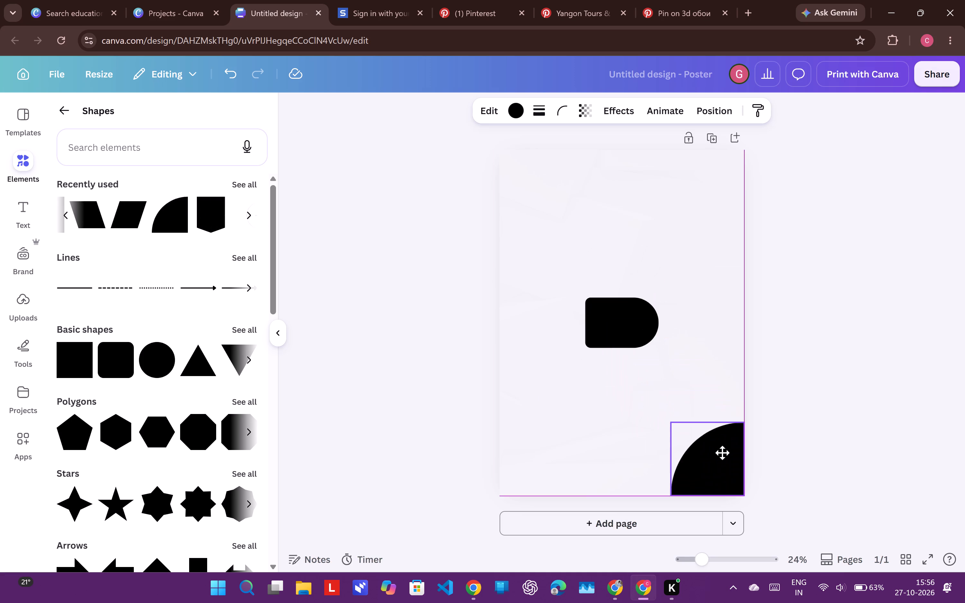
{"action": "left_click_drag", "start_coordinate": [722, 453], "coordinate": [722, 455]}
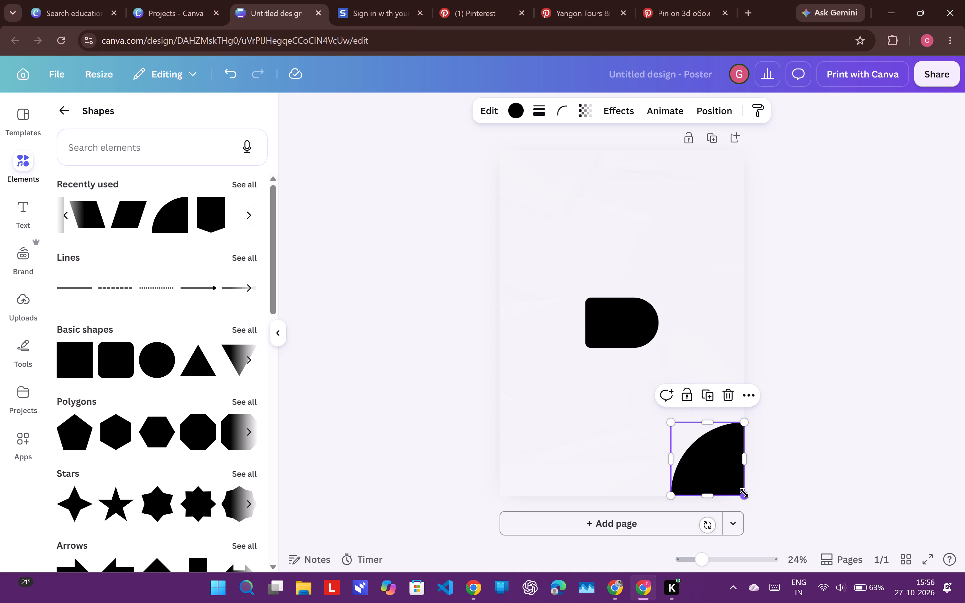
{"action": "left_click_drag", "start_coordinate": [744, 493], "coordinate": [823, 578]}
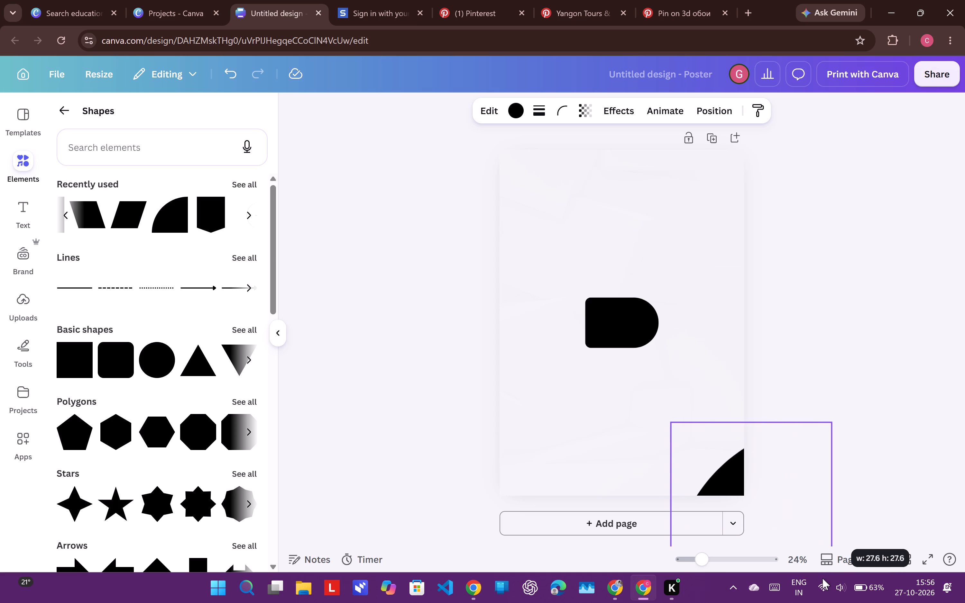
{"action": "left_click_drag", "start_coordinate": [823, 578], "coordinate": [744, 512]}
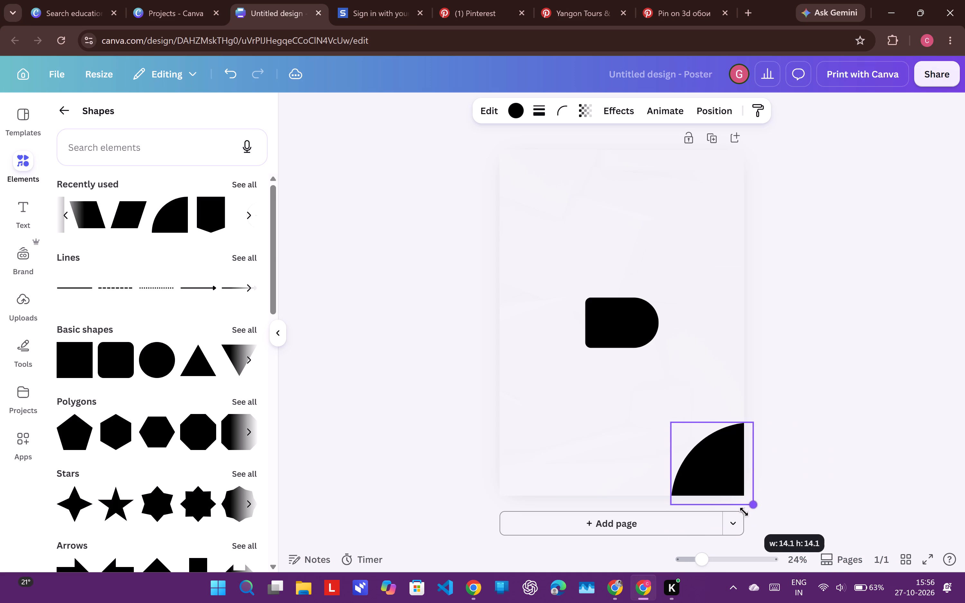
{"action": "left_click_drag", "start_coordinate": [744, 512], "coordinate": [744, 514]}
{"action": "left_click_drag", "start_coordinate": [721, 475], "coordinate": [734, 490]}
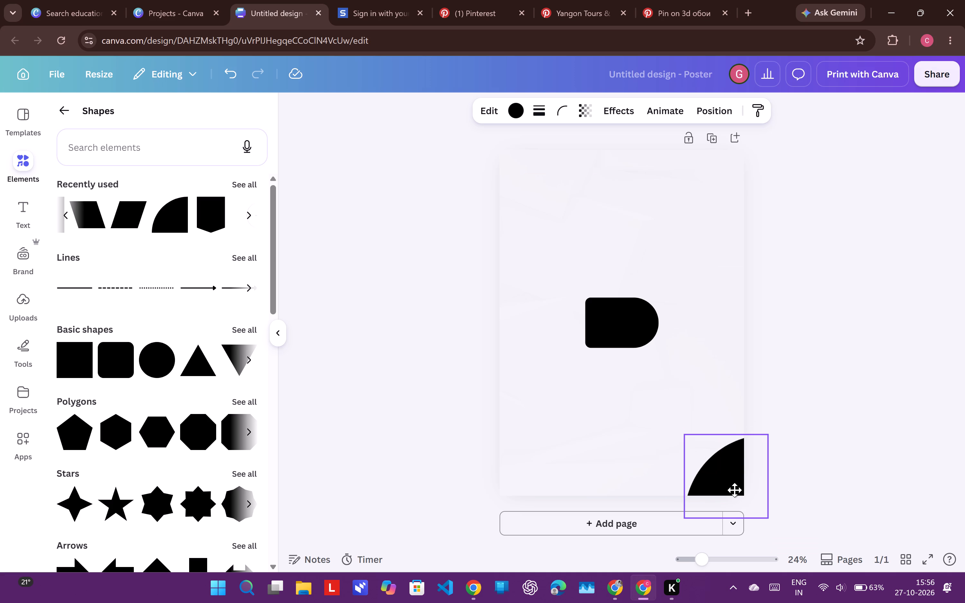
{"action": "left_click_drag", "start_coordinate": [734, 490], "coordinate": [734, 491]}
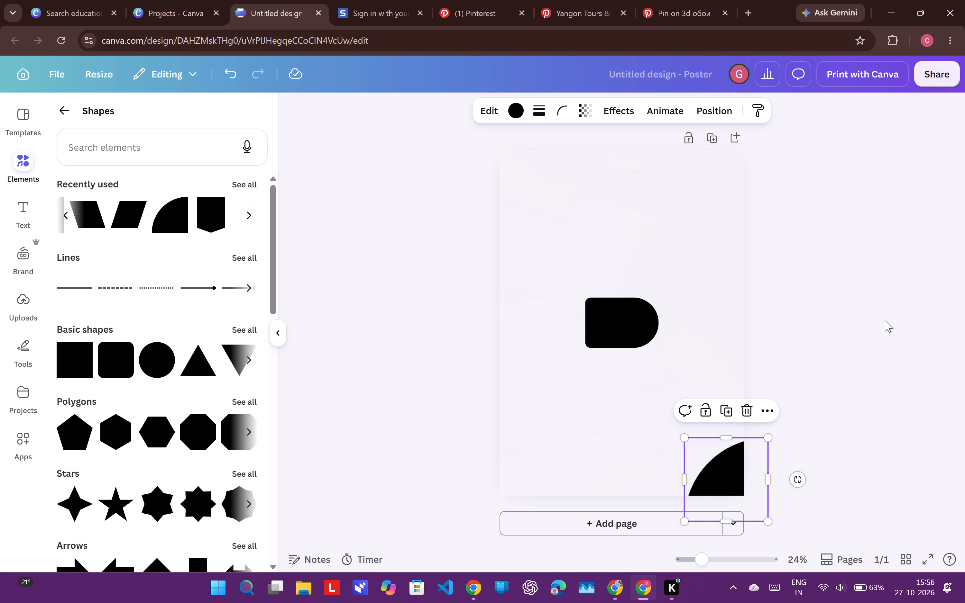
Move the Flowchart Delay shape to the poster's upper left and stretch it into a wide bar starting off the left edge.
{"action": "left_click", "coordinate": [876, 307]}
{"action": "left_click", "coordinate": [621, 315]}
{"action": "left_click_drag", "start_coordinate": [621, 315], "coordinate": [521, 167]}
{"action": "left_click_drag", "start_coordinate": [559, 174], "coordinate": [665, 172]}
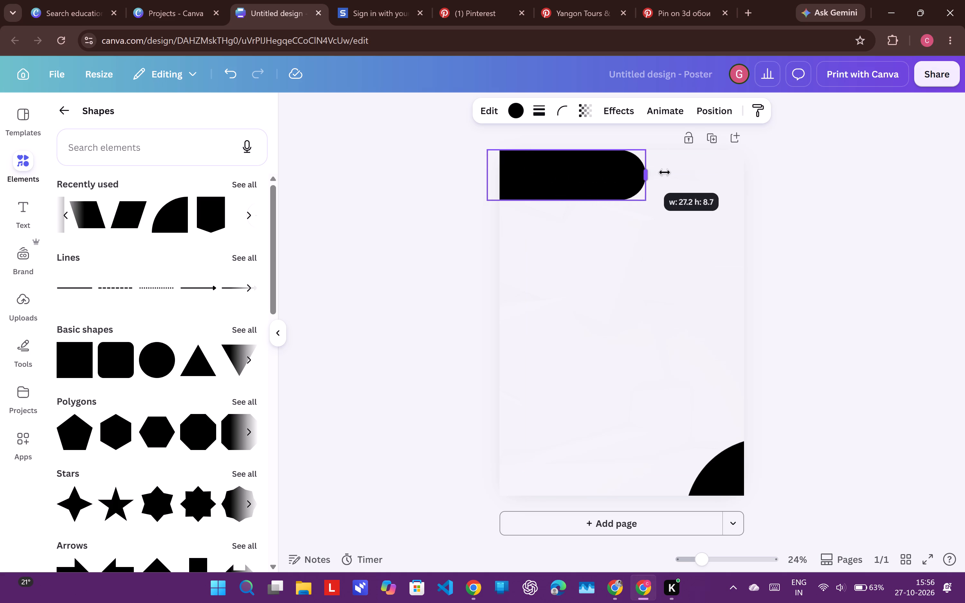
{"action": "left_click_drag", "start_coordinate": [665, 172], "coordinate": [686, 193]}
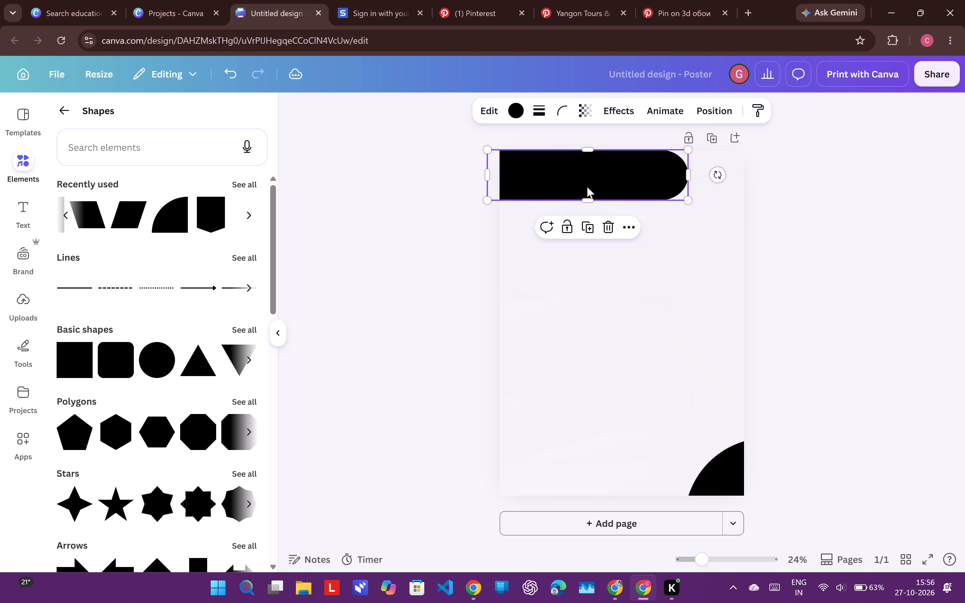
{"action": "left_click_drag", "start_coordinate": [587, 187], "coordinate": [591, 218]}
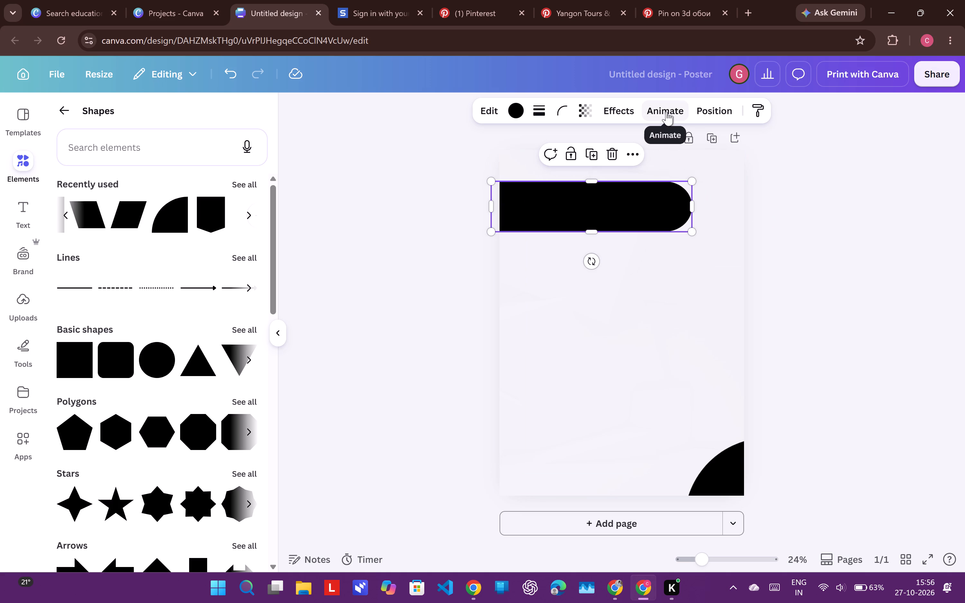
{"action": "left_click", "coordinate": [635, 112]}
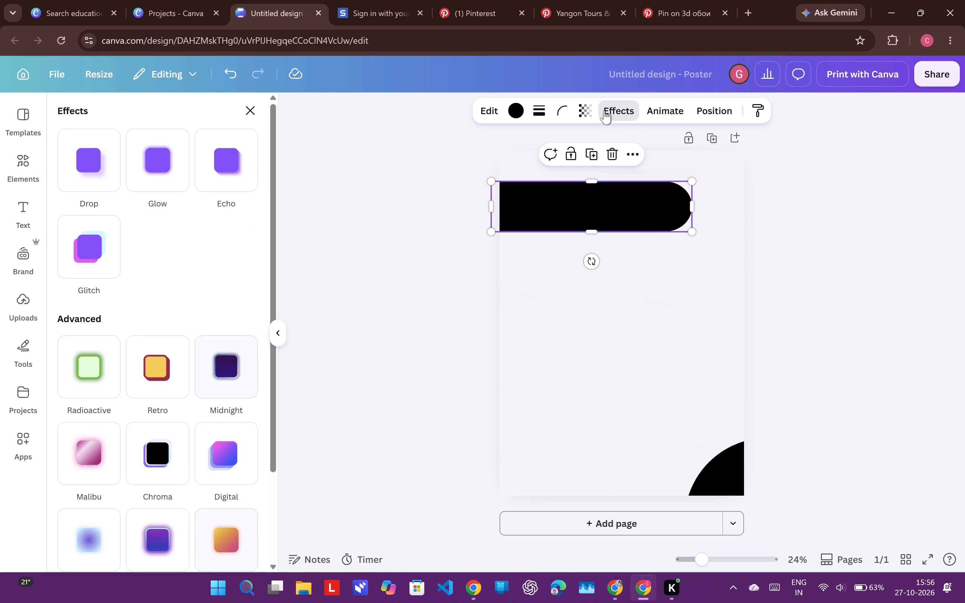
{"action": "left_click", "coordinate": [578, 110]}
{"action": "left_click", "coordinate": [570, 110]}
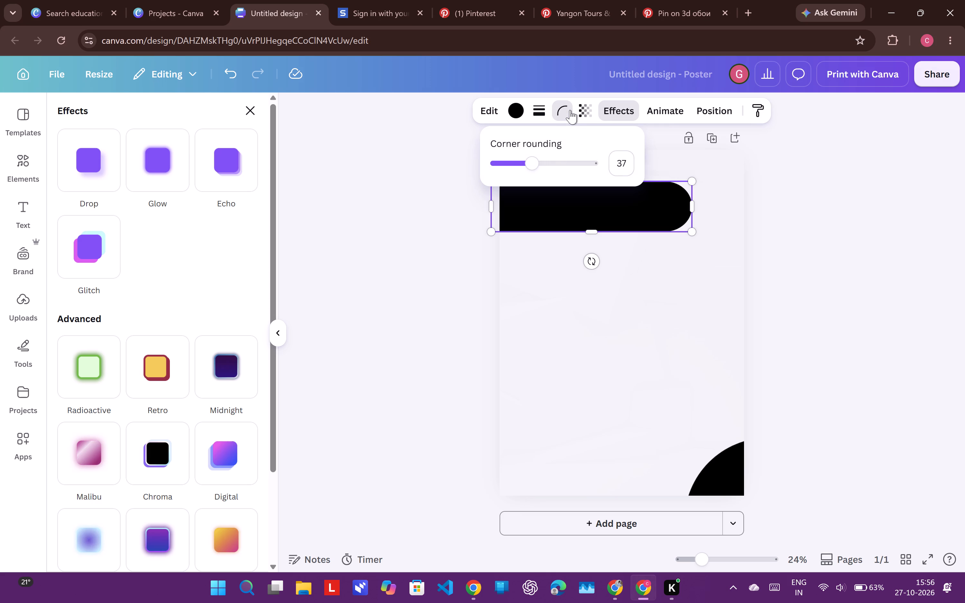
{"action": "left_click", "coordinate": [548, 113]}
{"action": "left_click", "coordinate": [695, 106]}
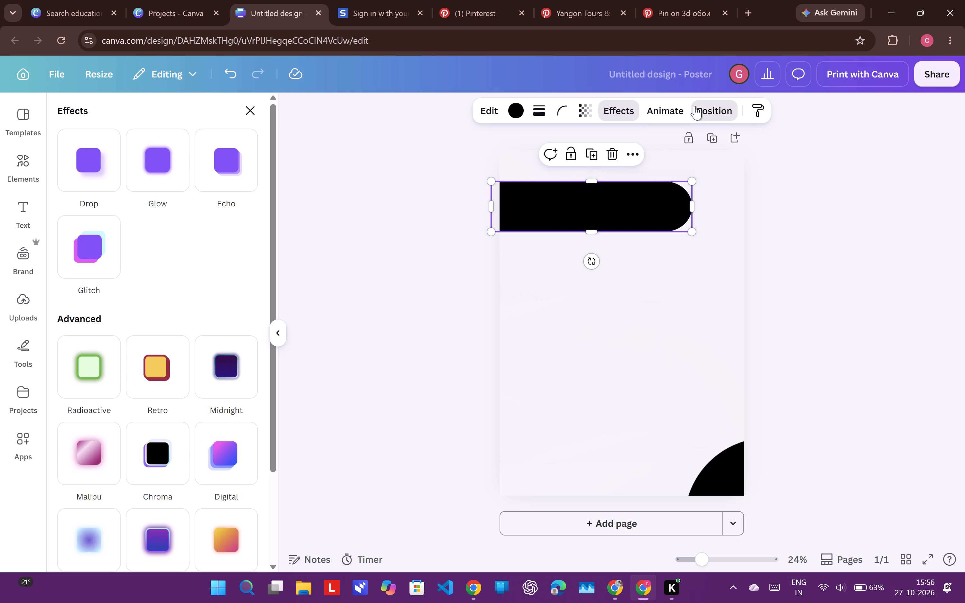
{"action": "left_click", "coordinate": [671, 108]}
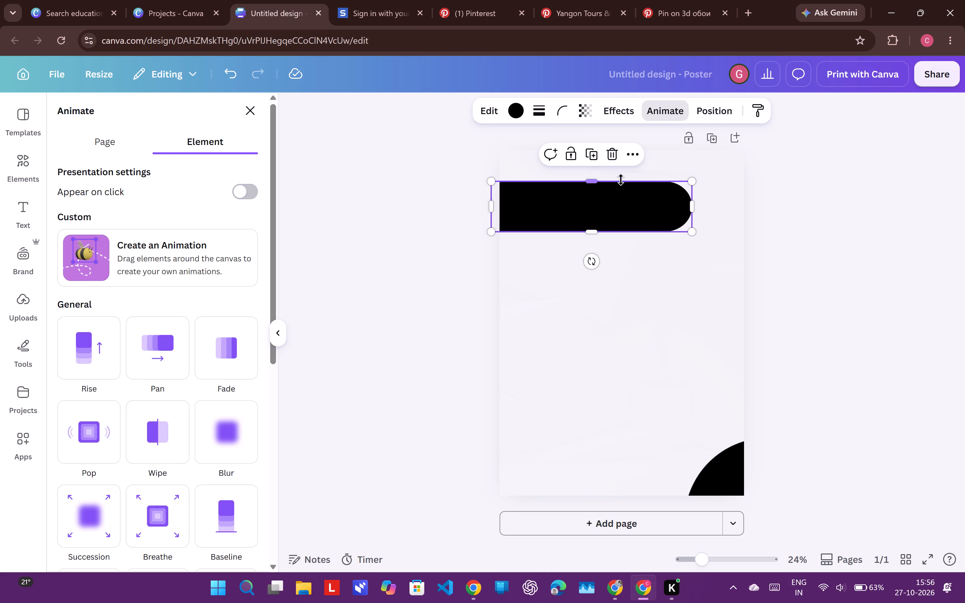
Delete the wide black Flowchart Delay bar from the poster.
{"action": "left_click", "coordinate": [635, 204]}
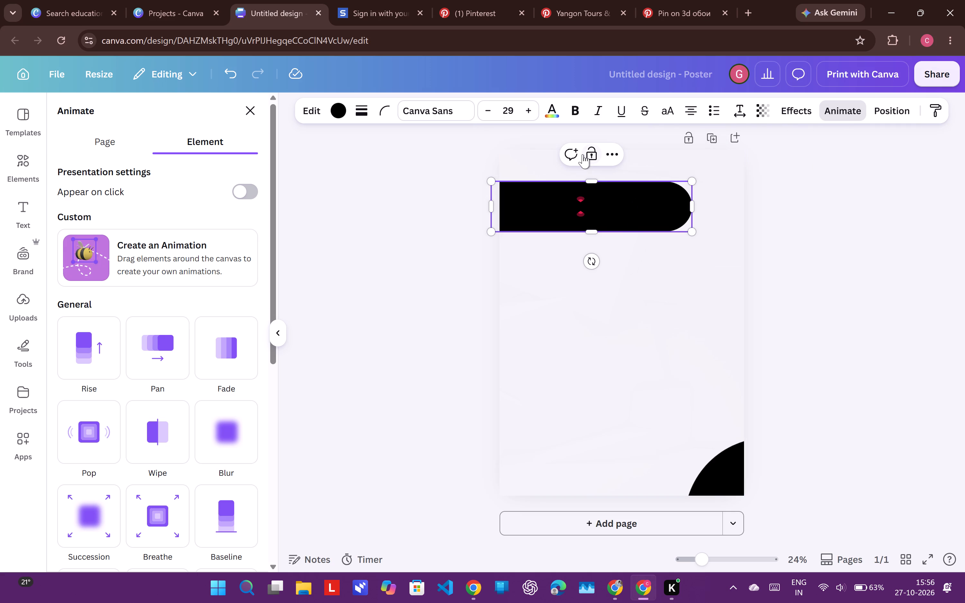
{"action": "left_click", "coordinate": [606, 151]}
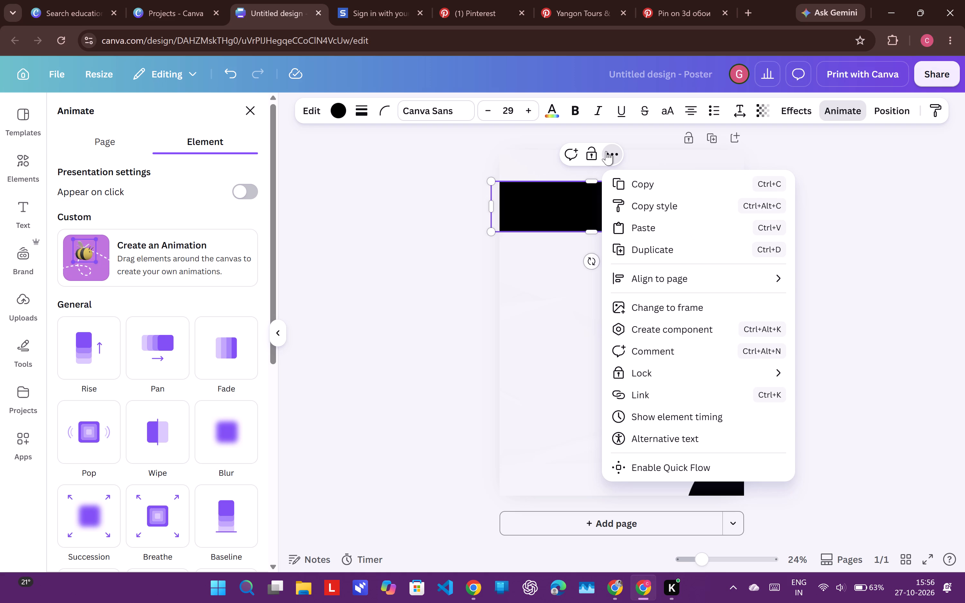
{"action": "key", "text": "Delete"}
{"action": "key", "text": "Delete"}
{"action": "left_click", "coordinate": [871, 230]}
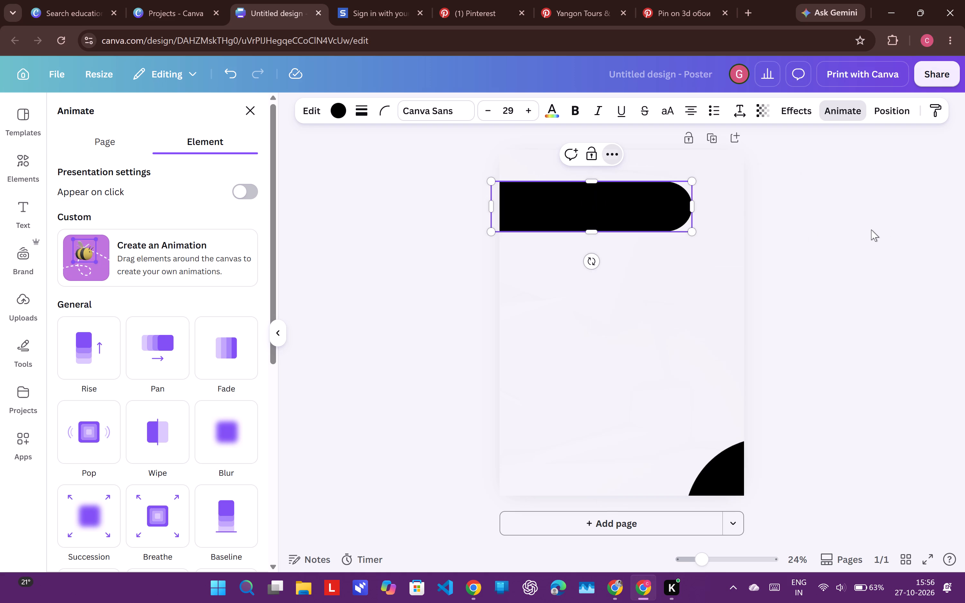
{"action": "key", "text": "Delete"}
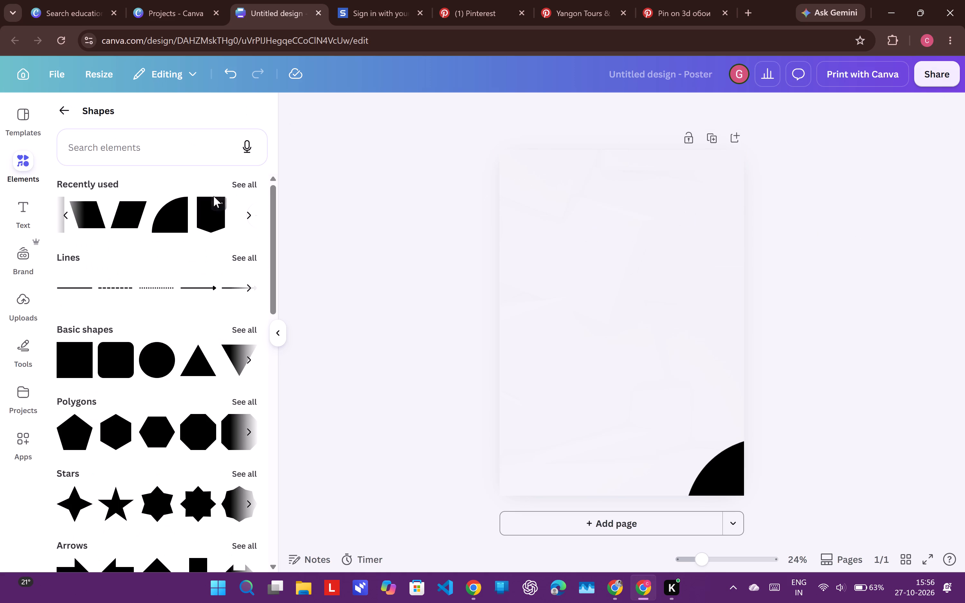
Add the fully rounded pill shape from the flowchart shapes to the poster.
{"action": "left_click", "coordinate": [245, 185]}
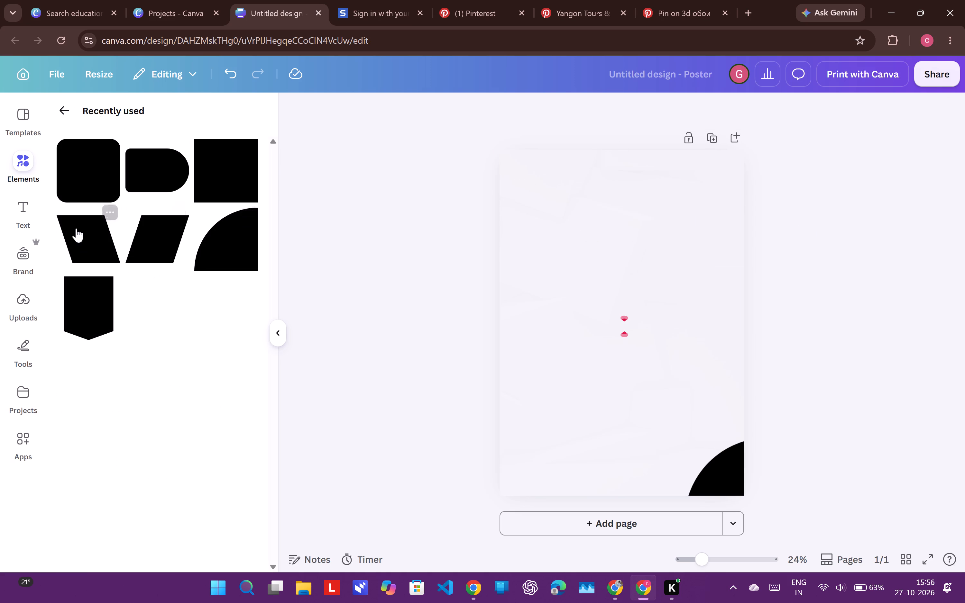
{"action": "left_click", "coordinate": [59, 107]}
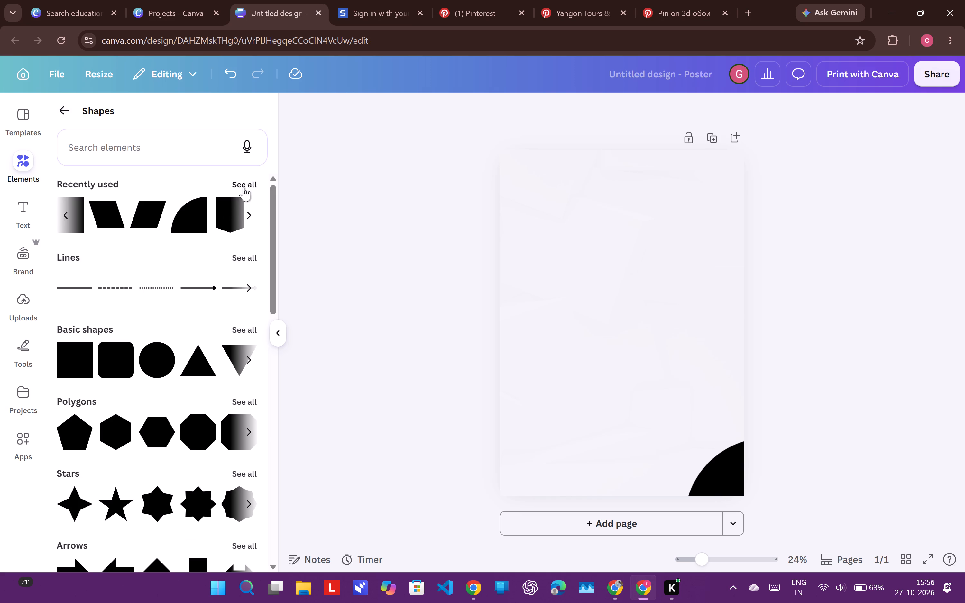
{"action": "scroll", "coordinate": [236, 231], "scroll_direction": "left", "scroll_amount": 3}
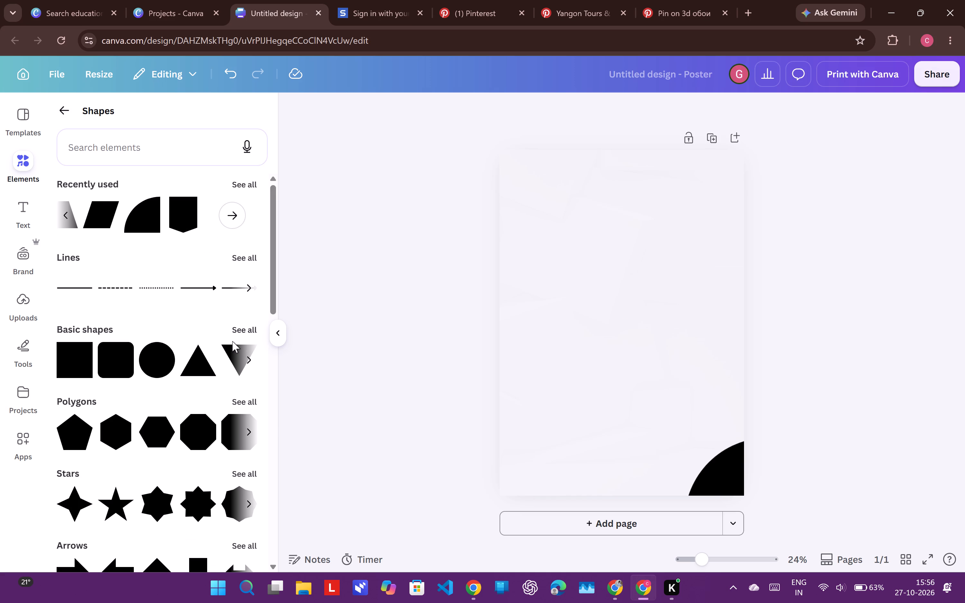
{"action": "scroll", "coordinate": [232, 341], "scroll_direction": "down", "scroll_amount": 4}
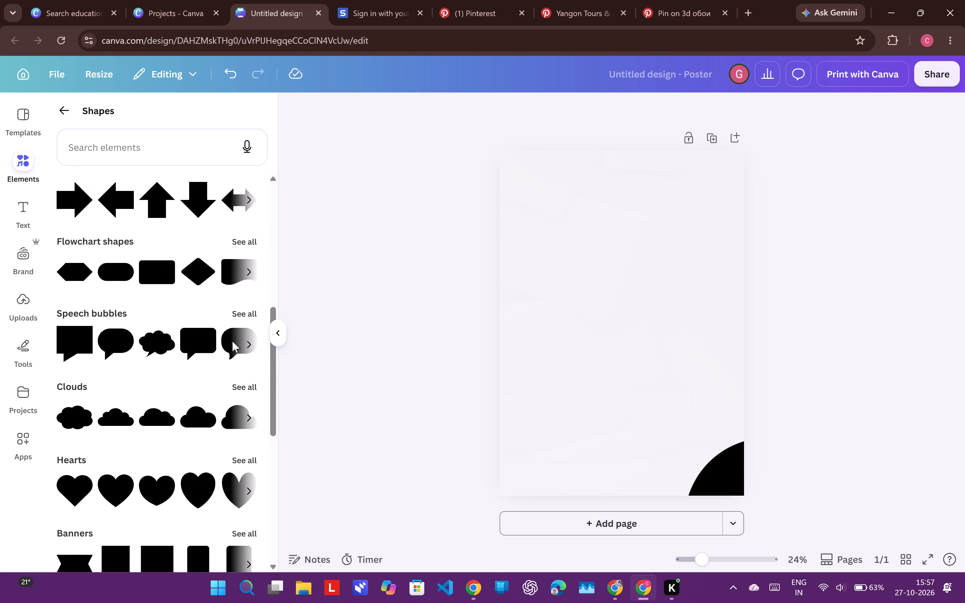
{"action": "scroll", "coordinate": [232, 341], "scroll_direction": "down", "scroll_amount": 1}
{"action": "left_click", "coordinate": [115, 267]}
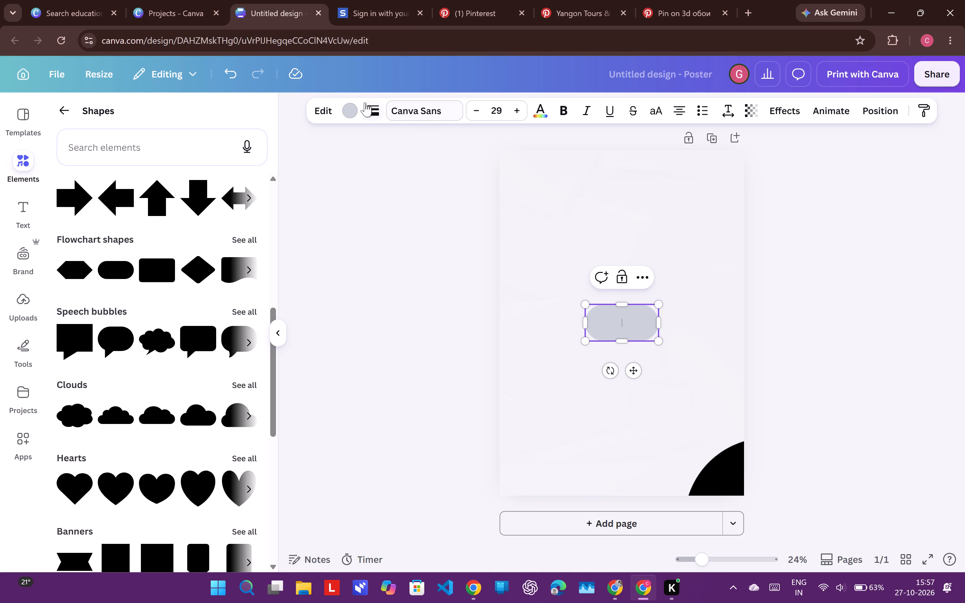
Recolour the pill shape with the Brand Kit palette's peach colour.
{"action": "left_click", "coordinate": [349, 108]}
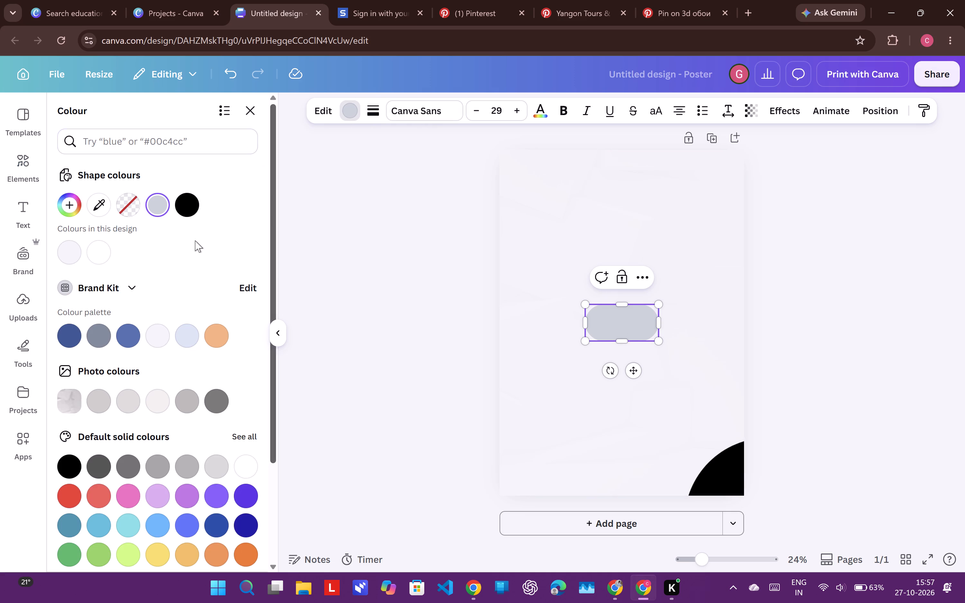
{"action": "left_click", "coordinate": [216, 337]}
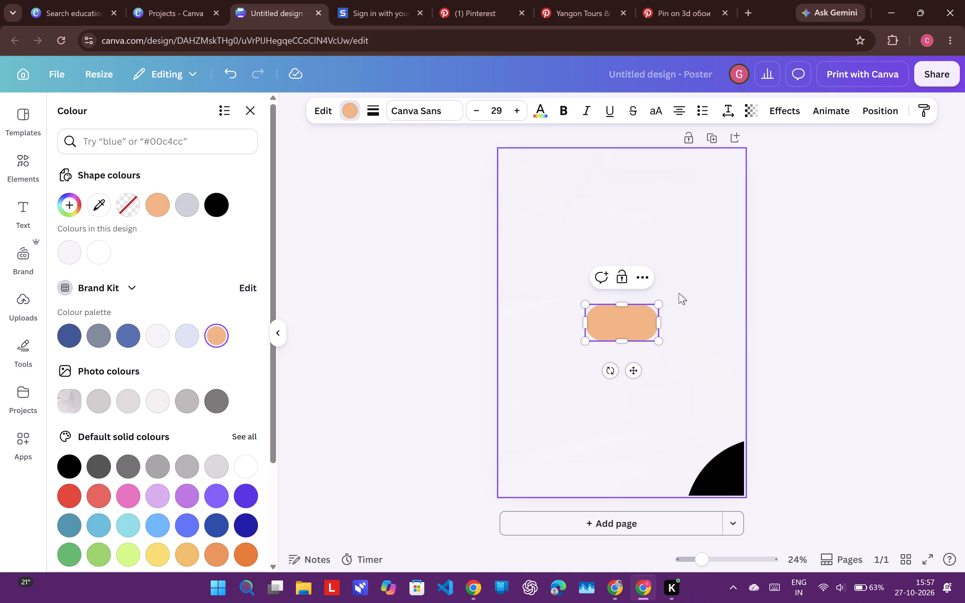
Stretch the peach pill into a long bar and move it to the poster's upper part, extending past the right edge.
{"action": "left_click_drag", "start_coordinate": [660, 324], "coordinate": [823, 335]}
{"action": "left_click_drag", "start_coordinate": [705, 327], "coordinate": [692, 214]}
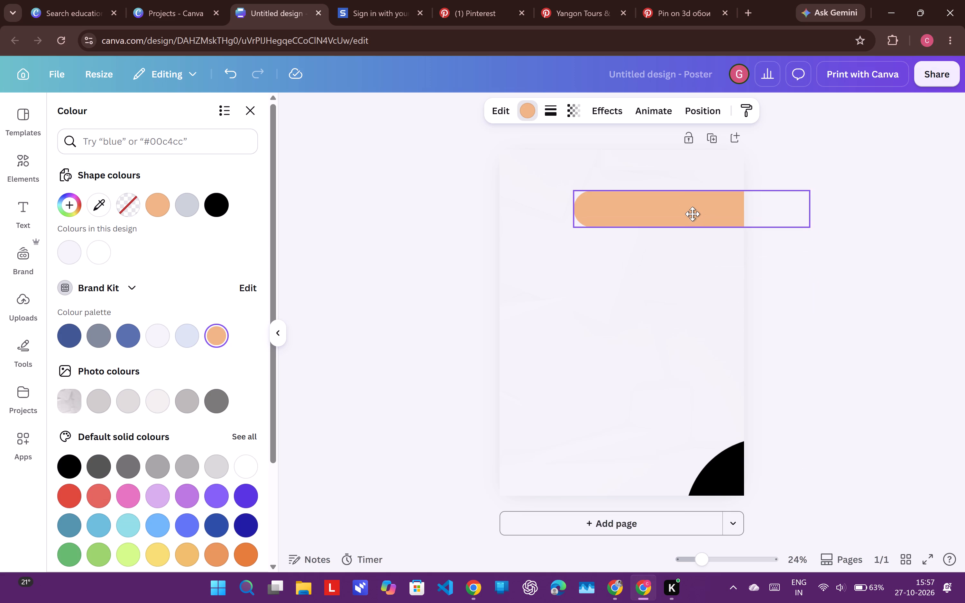
{"action": "left_click_drag", "start_coordinate": [692, 214], "coordinate": [689, 214]}
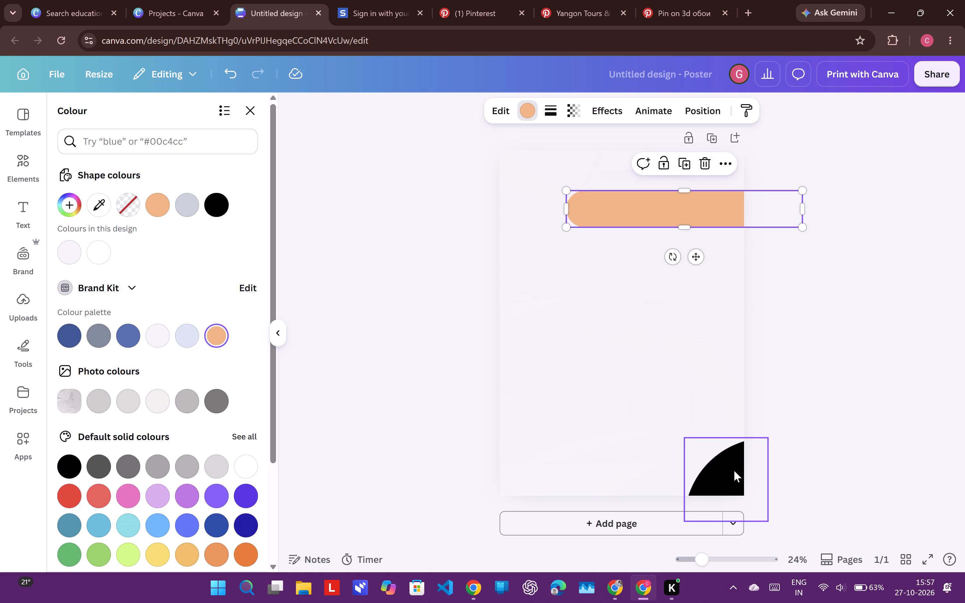
Recolour the black quarter-circle at the poster's lower corner with the Brand Kit palette's lighter medium blue.
{"action": "left_click", "coordinate": [734, 471]}
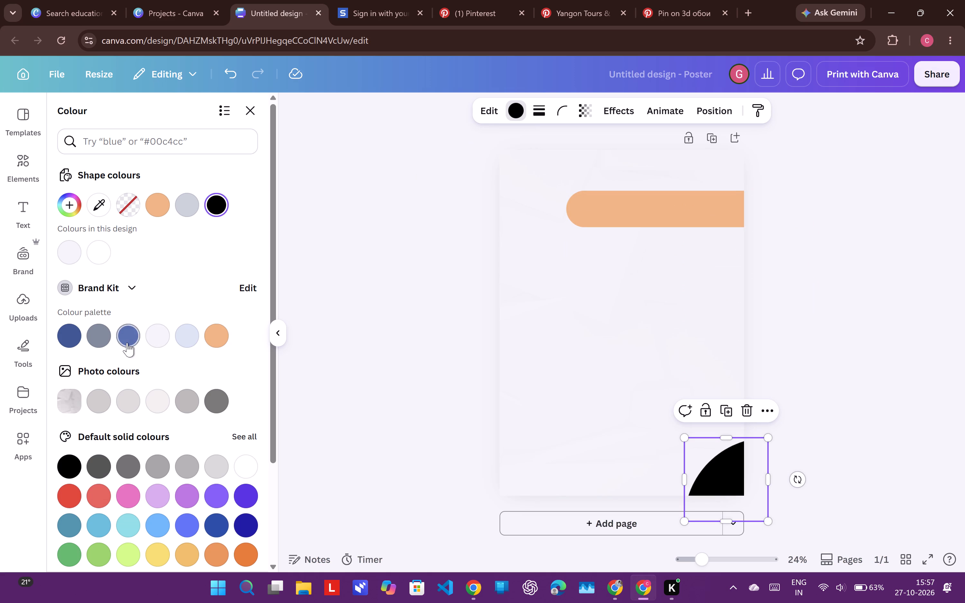
{"action": "left_click", "coordinate": [127, 342]}
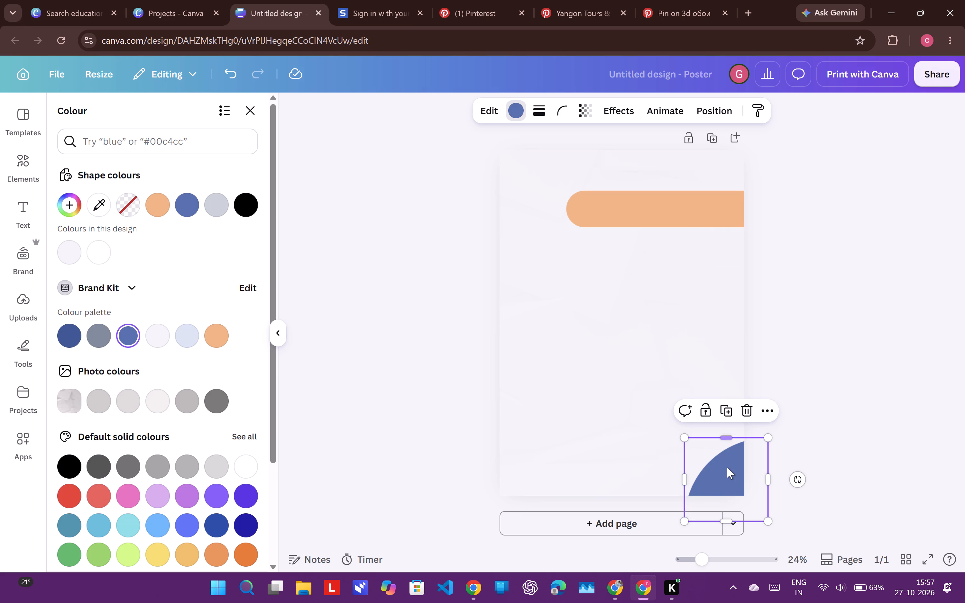
Move the blue quarter-circle to the poster's bottom-left corner and stretch it wide, extending past the poster's right edge.
{"action": "left_click_drag", "start_coordinate": [727, 469], "coordinate": [547, 443]}
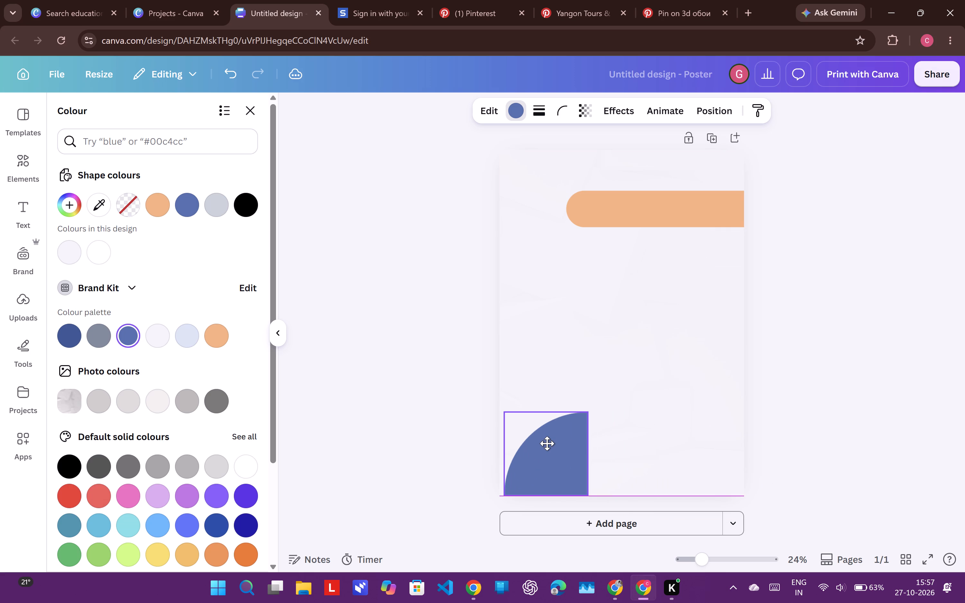
{"action": "left_click_drag", "start_coordinate": [547, 443], "coordinate": [543, 444]}
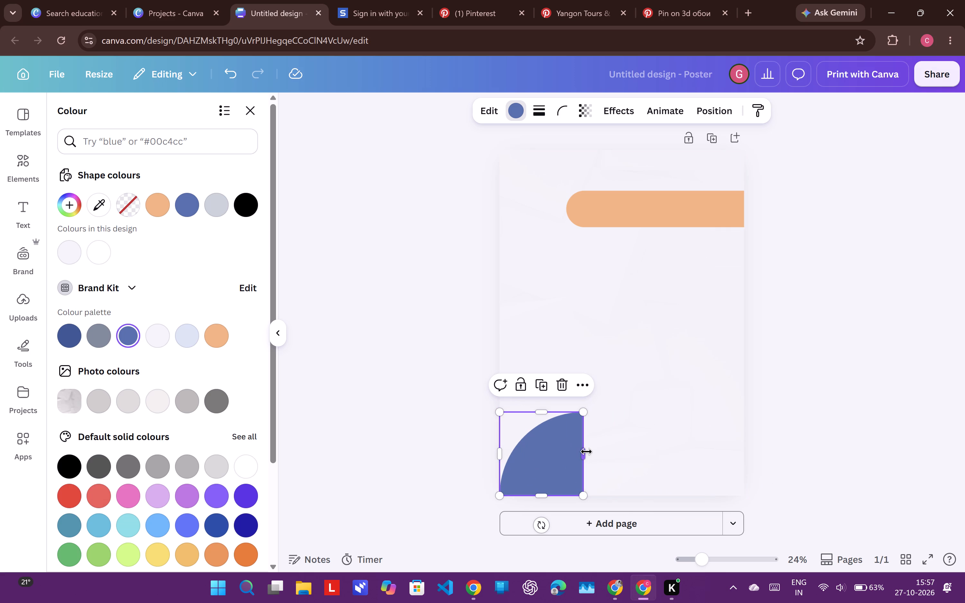
{"action": "right_click_drag", "start_coordinate": [586, 452], "coordinate": [799, 470]}
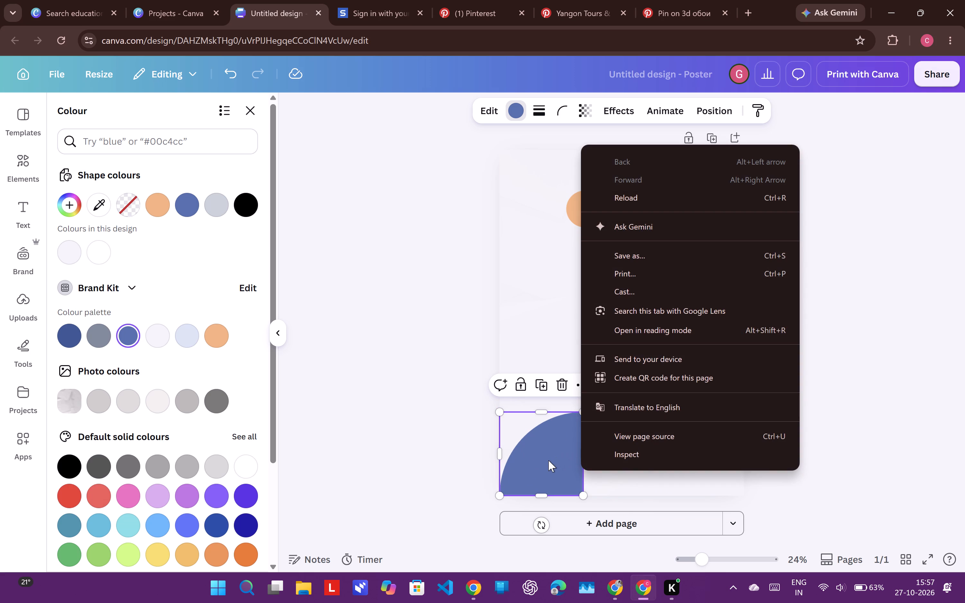
{"action": "left_click", "coordinate": [548, 460]}
{"action": "left_click_drag", "start_coordinate": [585, 452], "coordinate": [740, 461]}
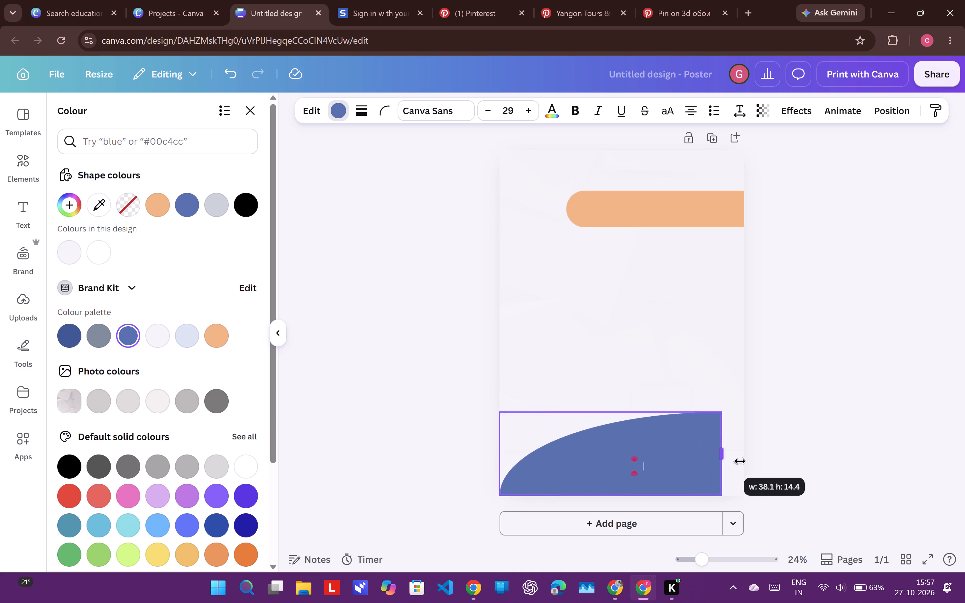
{"action": "left_click_drag", "start_coordinate": [740, 461], "coordinate": [830, 545]}
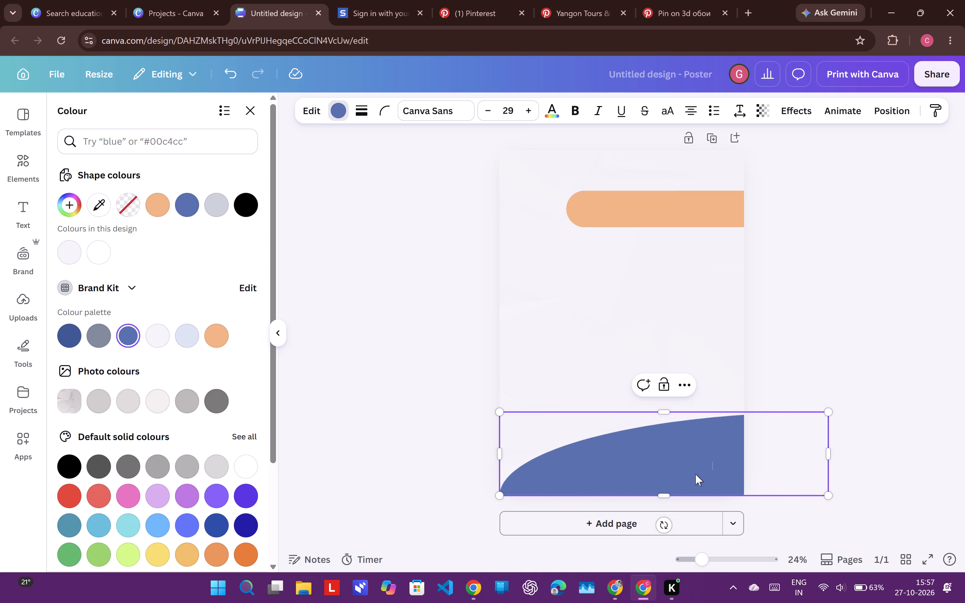
Enlarge the blue curve slightly and reposition it along the poster's bottom, aligned to the left edge and running just below the page.
{"action": "right_click_drag", "start_coordinate": [831, 492], "coordinate": [841, 497]}
{"action": "right_click_drag", "start_coordinate": [841, 497], "coordinate": [838, 504]}
{"action": "left_click_drag", "start_coordinate": [883, 484], "coordinate": [824, 501]}
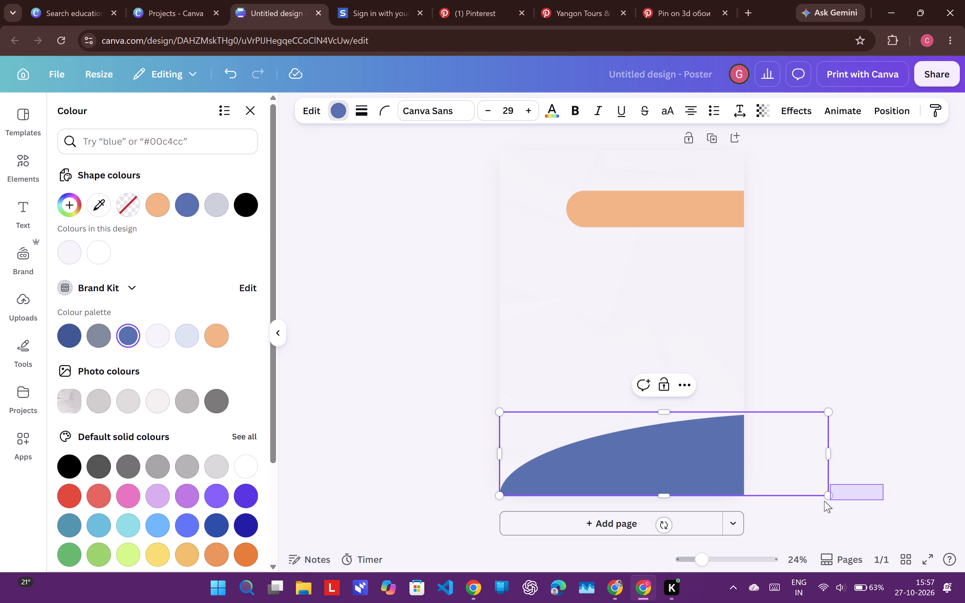
{"action": "left_click_drag", "start_coordinate": [824, 501], "coordinate": [838, 496]}
{"action": "left_click_drag", "start_coordinate": [830, 495], "coordinate": [849, 500]}
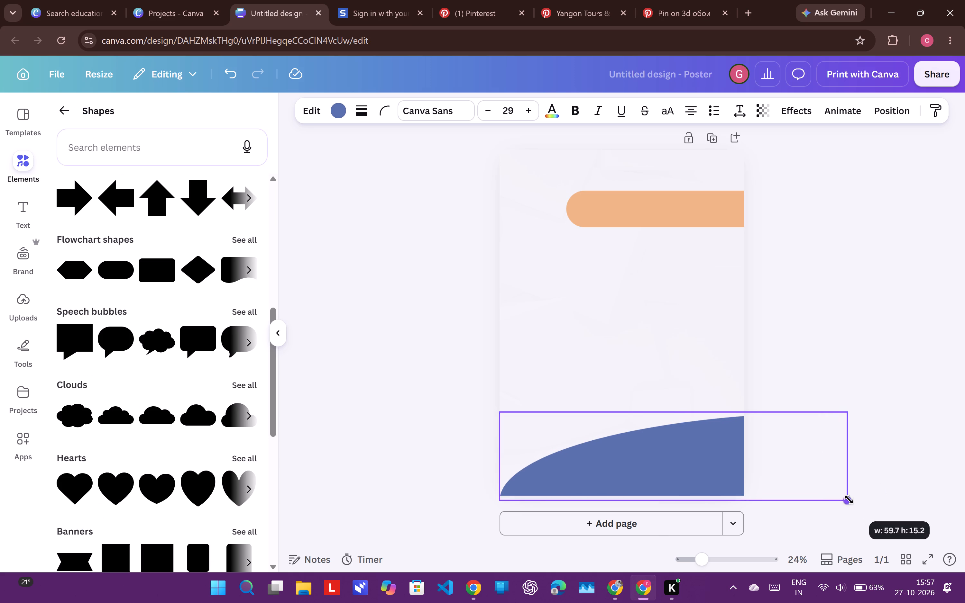
{"action": "left_click_drag", "start_coordinate": [849, 500], "coordinate": [846, 523]}
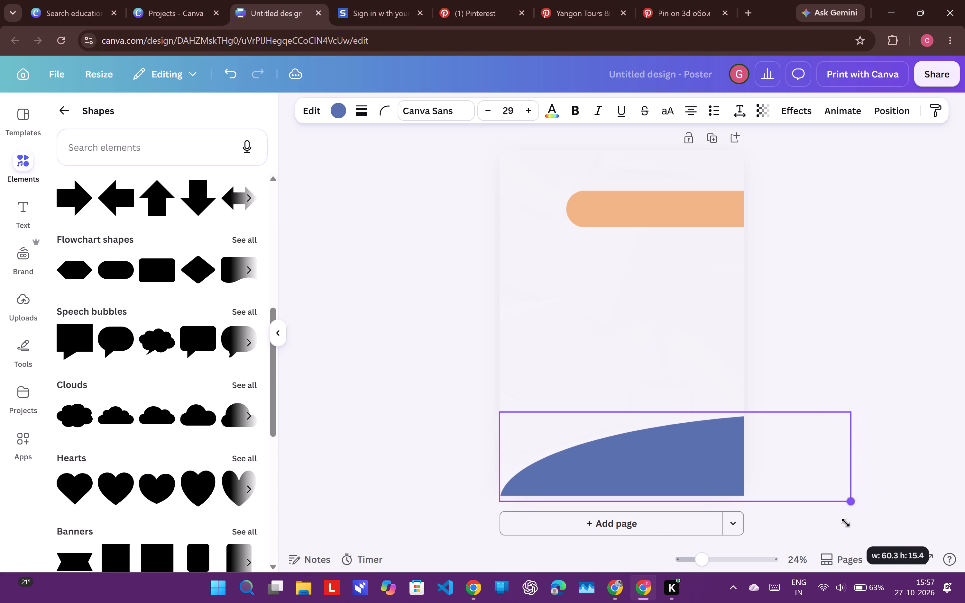
{"action": "left_click_drag", "start_coordinate": [846, 523], "coordinate": [876, 522]}
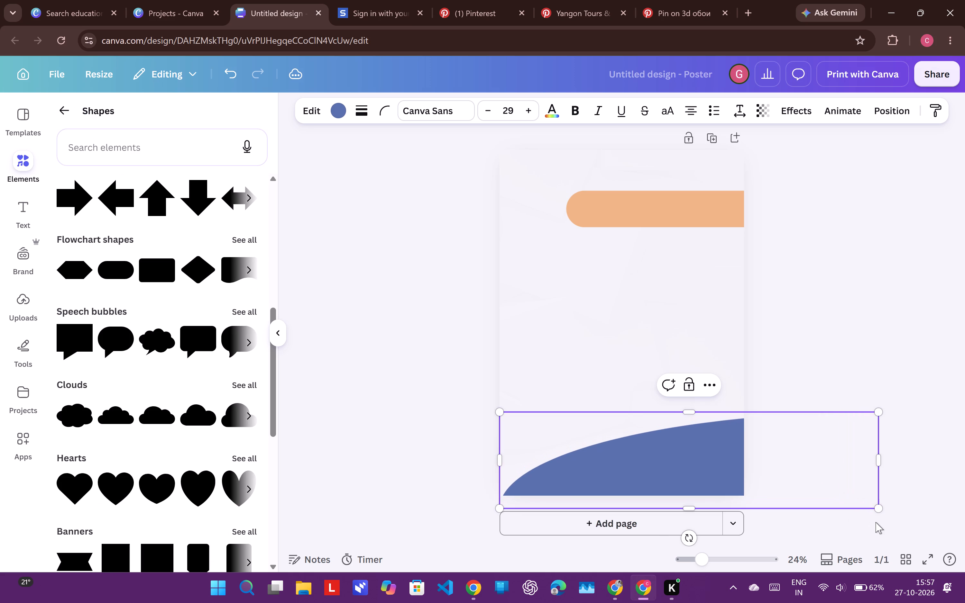
{"action": "left_click_drag", "start_coordinate": [837, 484], "coordinate": [830, 484]}
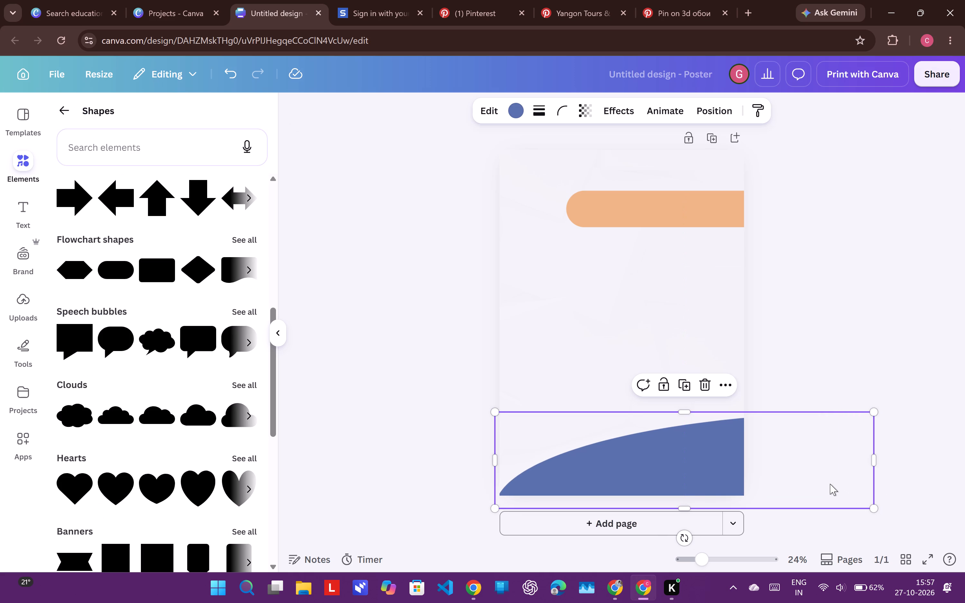
{"action": "left_click_drag", "start_coordinate": [830, 484], "coordinate": [834, 481]}
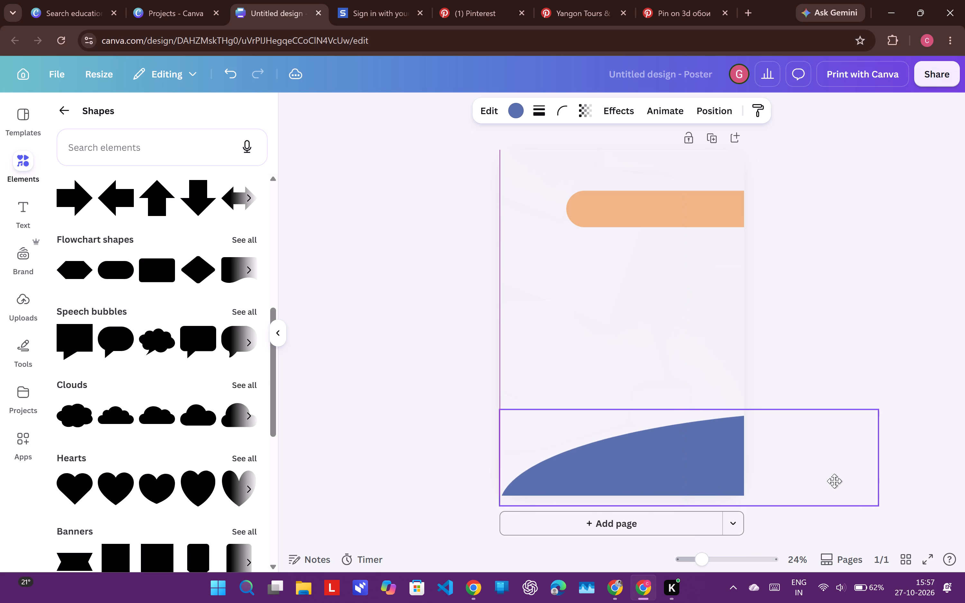
{"action": "left_click_drag", "start_coordinate": [834, 481], "coordinate": [833, 479]}
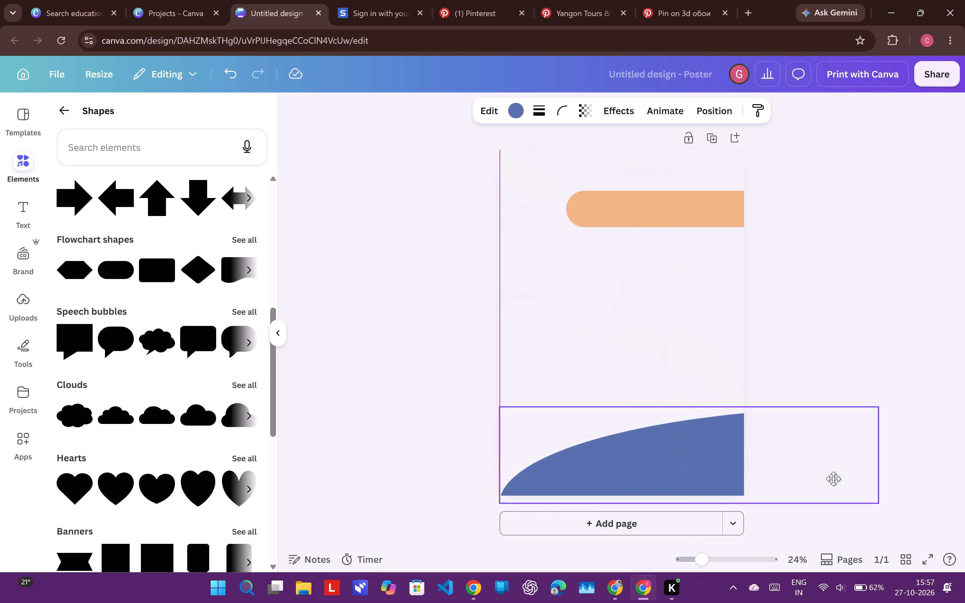
{"action": "left_click_drag", "start_coordinate": [833, 479], "coordinate": [833, 478]}
{"action": "left_click", "coordinate": [847, 307]}
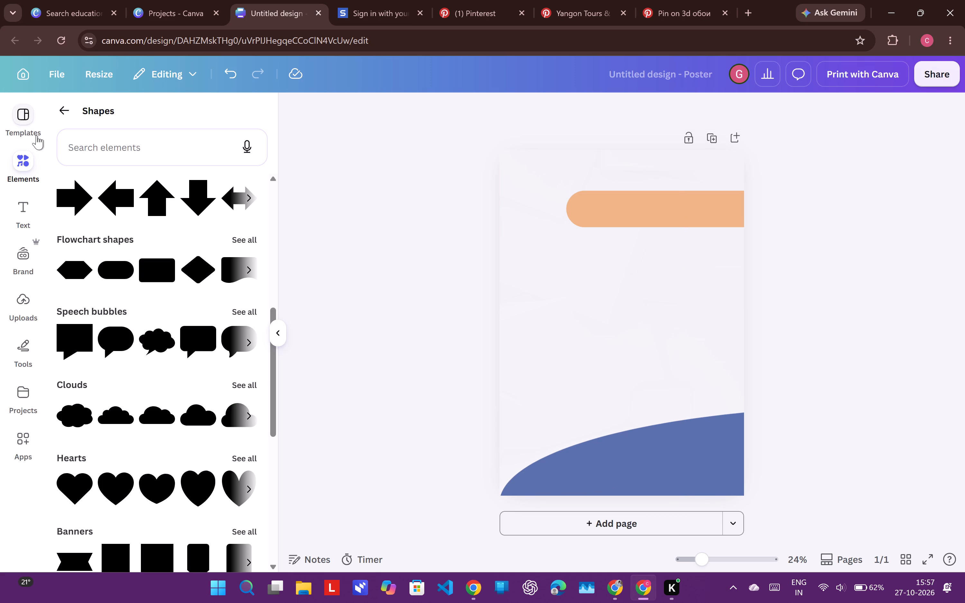
Look through the shapes in the elements library and open the Frames collection.
{"action": "left_click", "coordinate": [27, 154]}
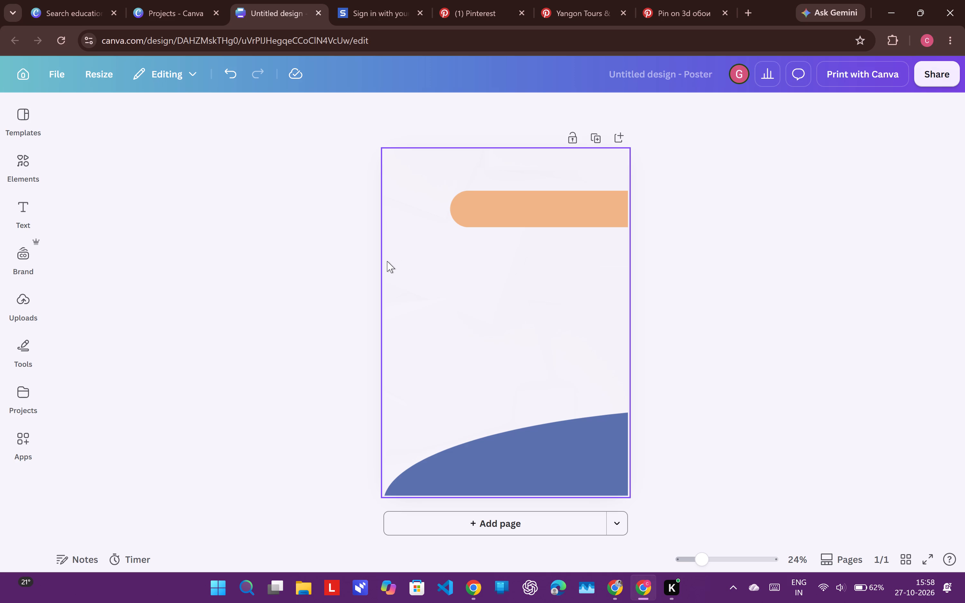
{"action": "left_click", "coordinate": [10, 152]}
{"action": "scroll", "coordinate": [161, 337], "scroll_direction": "down", "scroll_amount": 1}
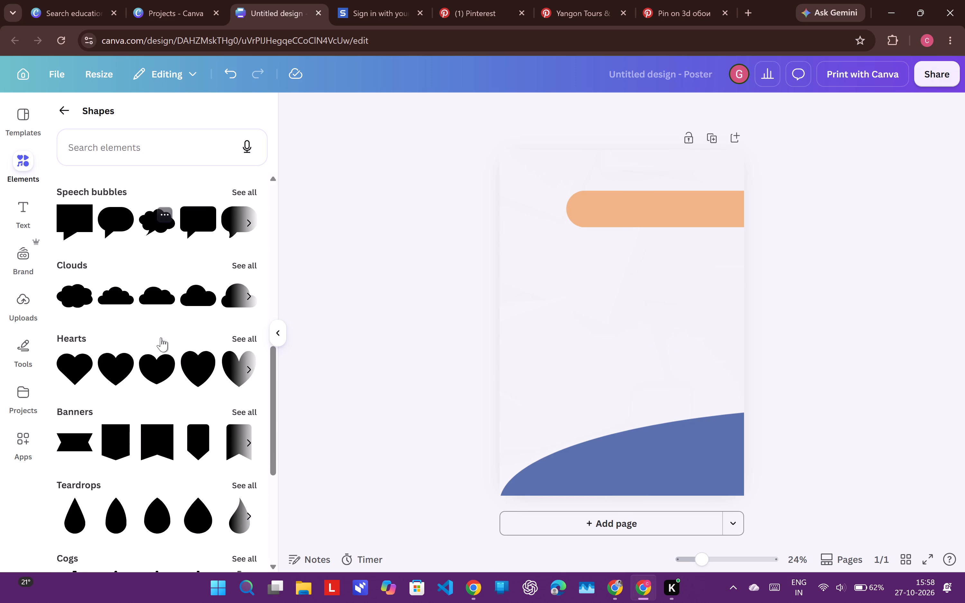
{"action": "scroll", "coordinate": [161, 337], "scroll_direction": "down", "scroll_amount": 1}
{"action": "scroll", "coordinate": [116, 231], "scroll_direction": "up", "scroll_amount": 4}
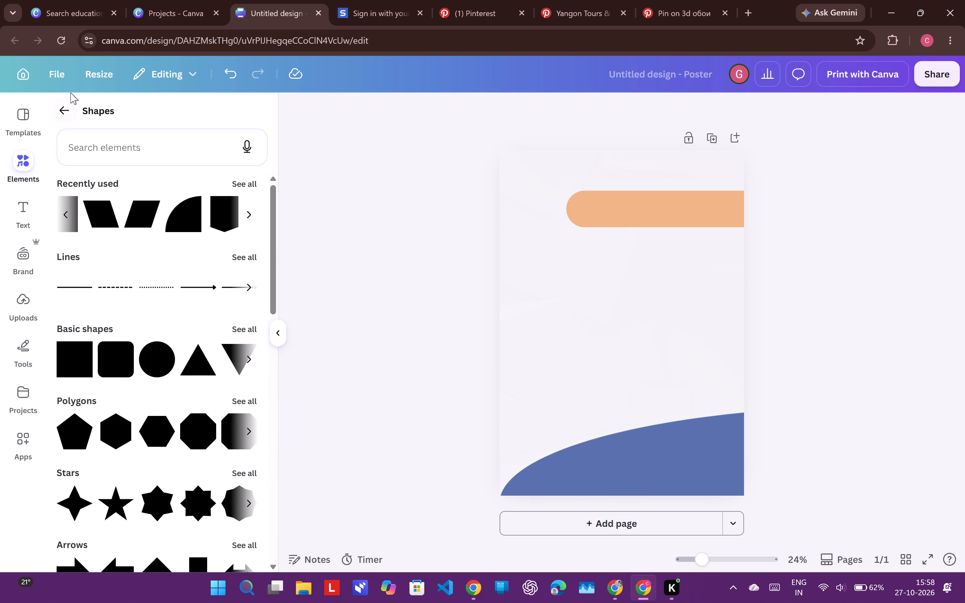
{"action": "left_click", "coordinate": [63, 104]}
{"action": "scroll", "coordinate": [91, 308], "scroll_direction": "down", "scroll_amount": 1}
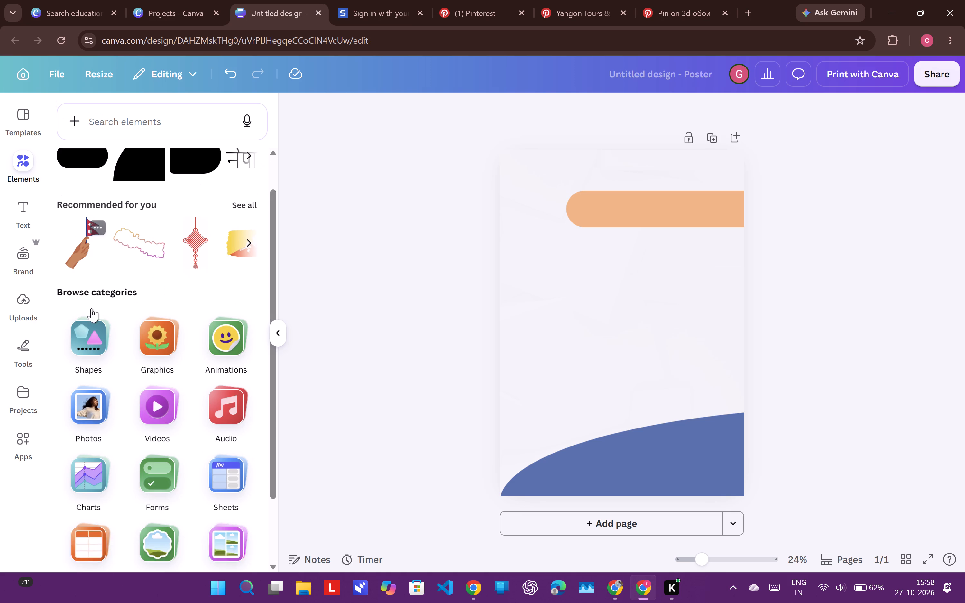
{"action": "scroll", "coordinate": [91, 308], "scroll_direction": "down", "scroll_amount": 1}
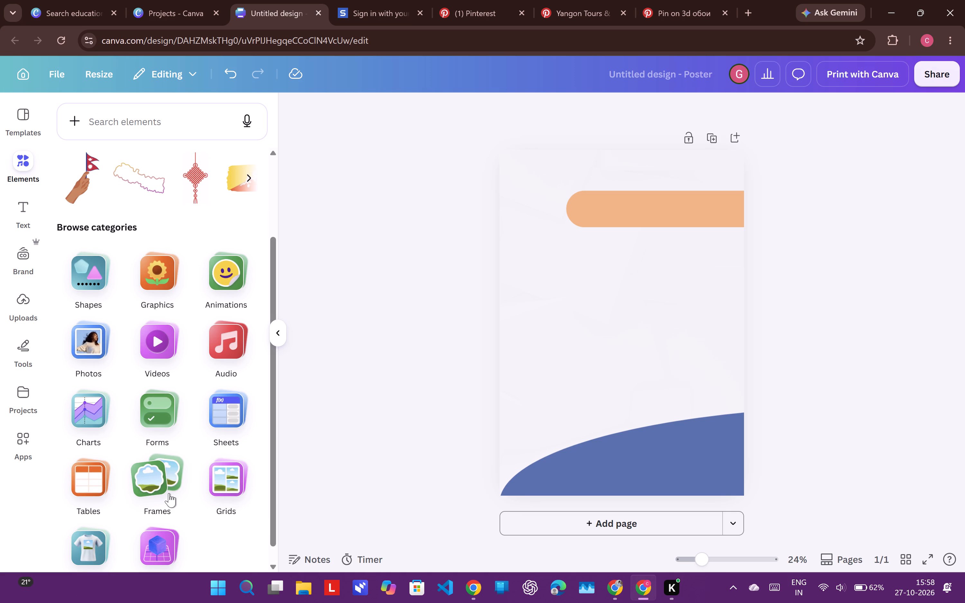
{"action": "left_click", "coordinate": [169, 493]}
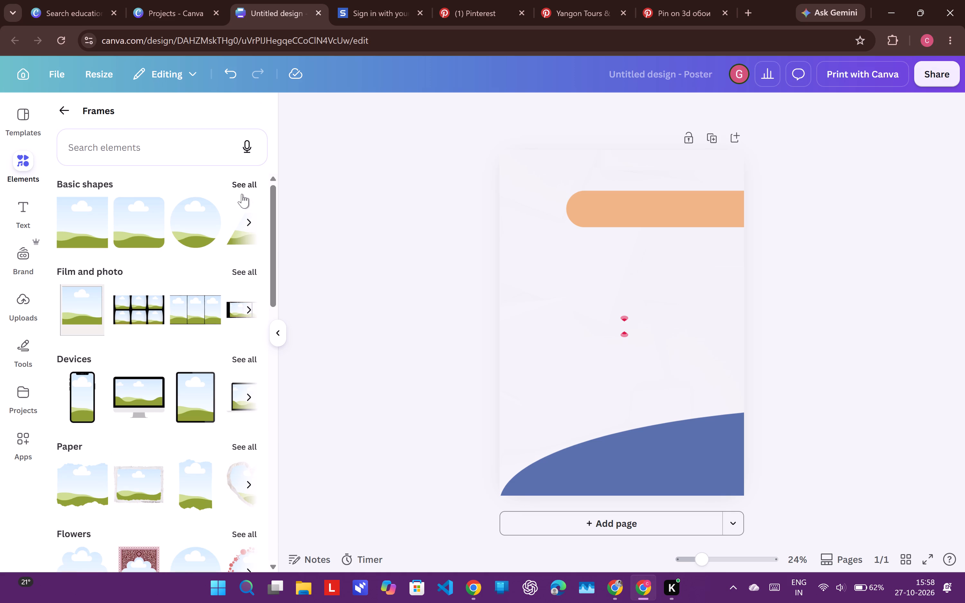
Add the tall, narrow frame with softly rounded, uneven corners from the Blob frames to the poster.
{"action": "scroll", "coordinate": [231, 317], "scroll_direction": "down", "scroll_amount": 2}
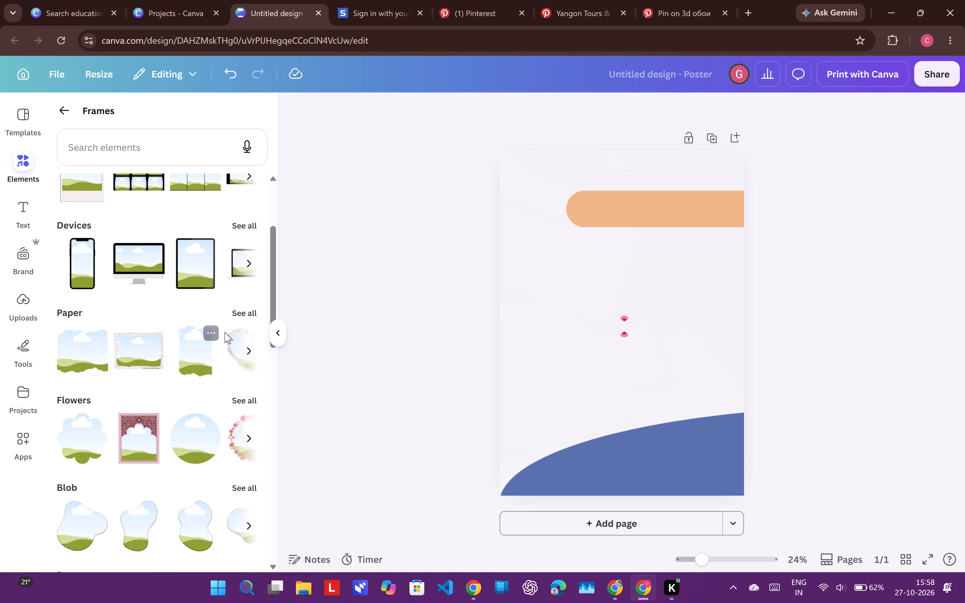
{"action": "scroll", "coordinate": [226, 372], "scroll_direction": "down", "scroll_amount": 3}
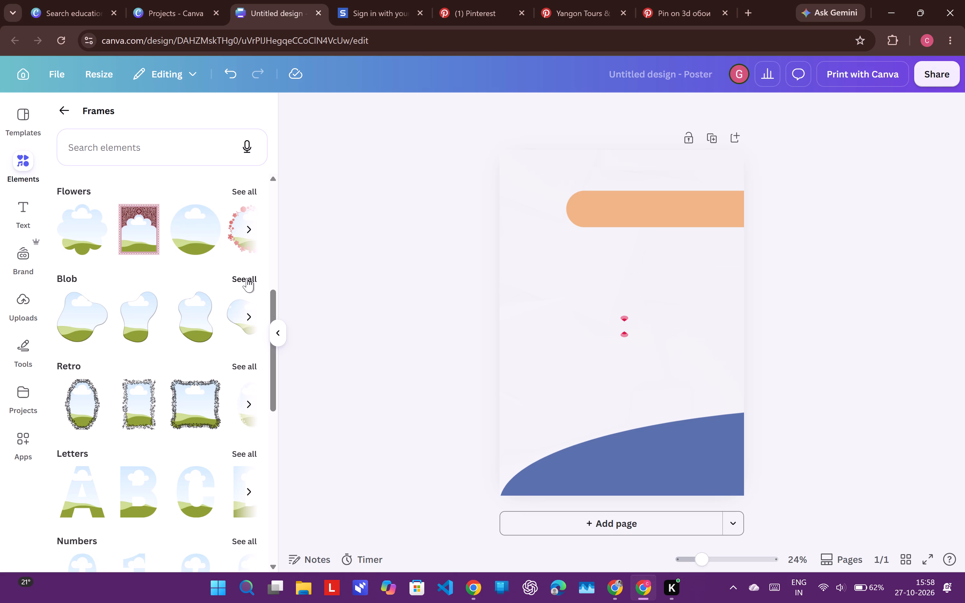
{"action": "left_click", "coordinate": [247, 278]}
{"action": "scroll", "coordinate": [168, 322], "scroll_direction": "down", "scroll_amount": 5}
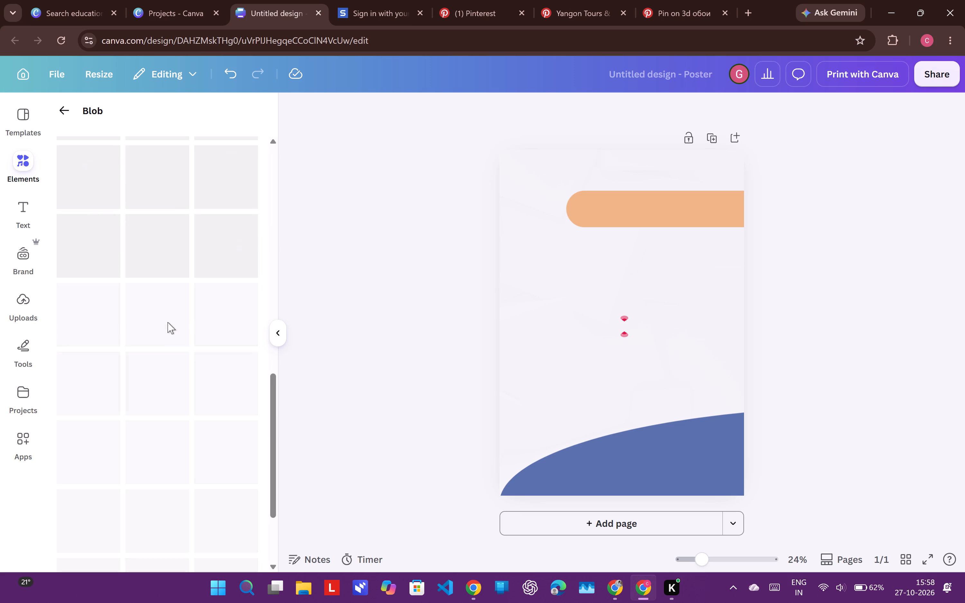
{"action": "scroll", "coordinate": [168, 322], "scroll_direction": "up", "scroll_amount": 4}
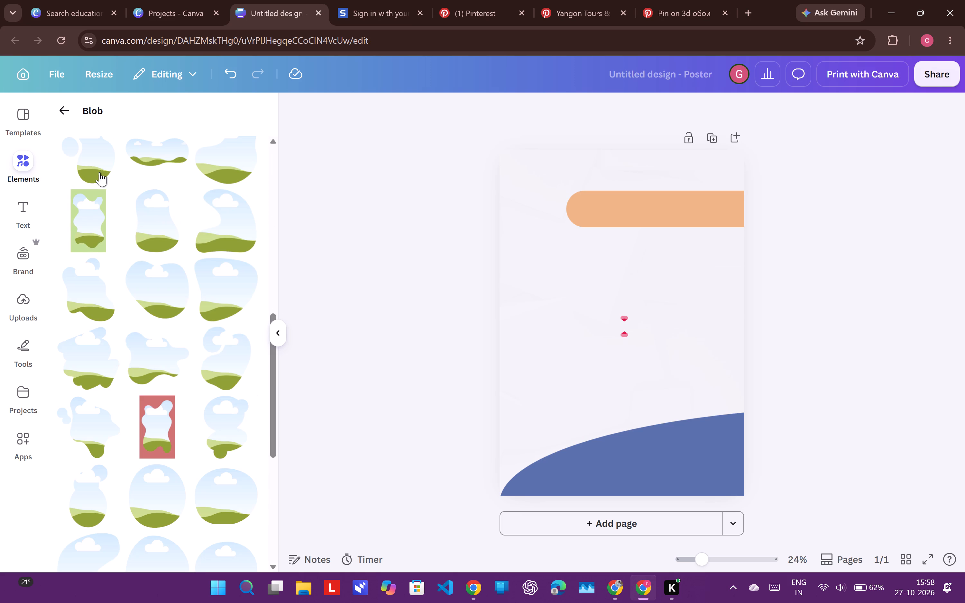
{"action": "scroll", "coordinate": [150, 309], "scroll_direction": "down", "scroll_amount": 3}
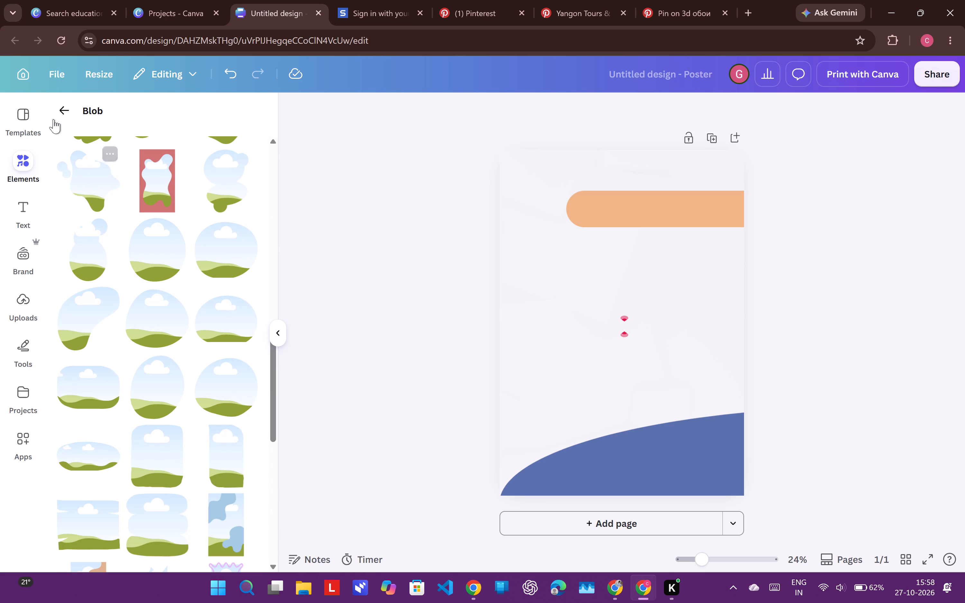
{"action": "left_click", "coordinate": [57, 111]}
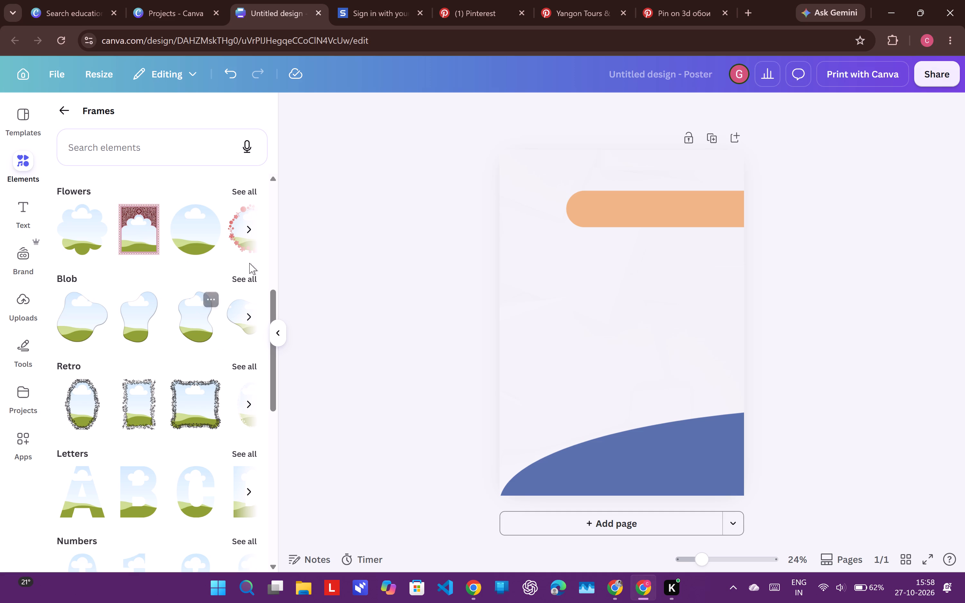
{"action": "left_click", "coordinate": [243, 275]}
{"action": "scroll", "coordinate": [215, 347], "scroll_direction": "down", "scroll_amount": 5}
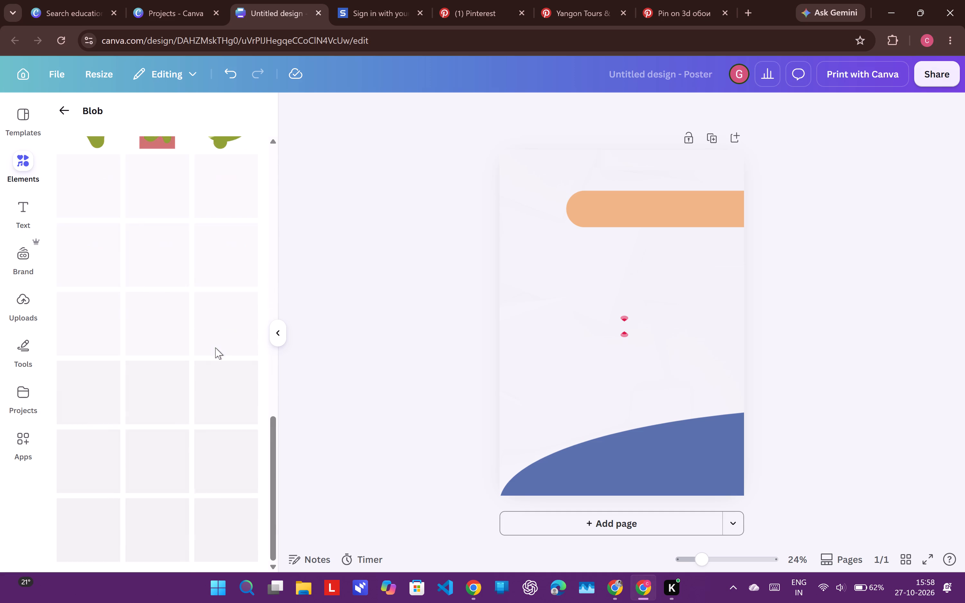
{"action": "scroll", "coordinate": [215, 347], "scroll_direction": "down", "scroll_amount": 4}
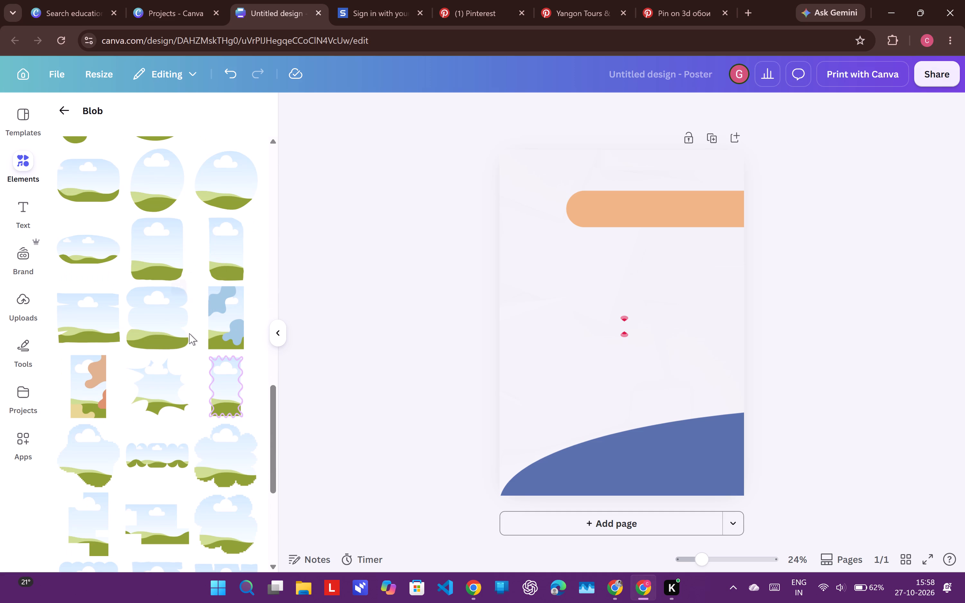
{"action": "scroll", "coordinate": [223, 251], "scroll_direction": "up", "scroll_amount": 1}
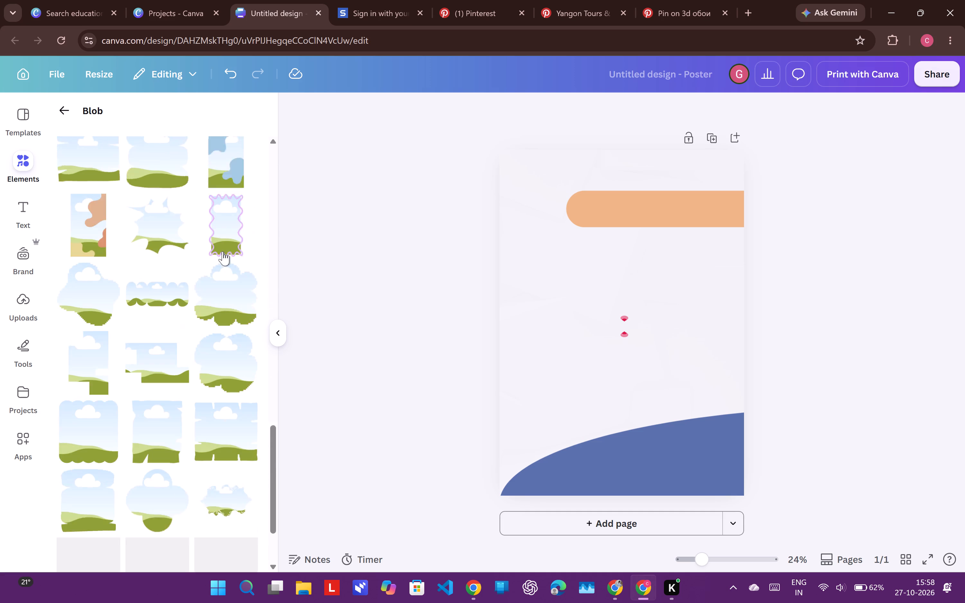
{"action": "scroll", "coordinate": [223, 251], "scroll_direction": "up", "scroll_amount": 2}
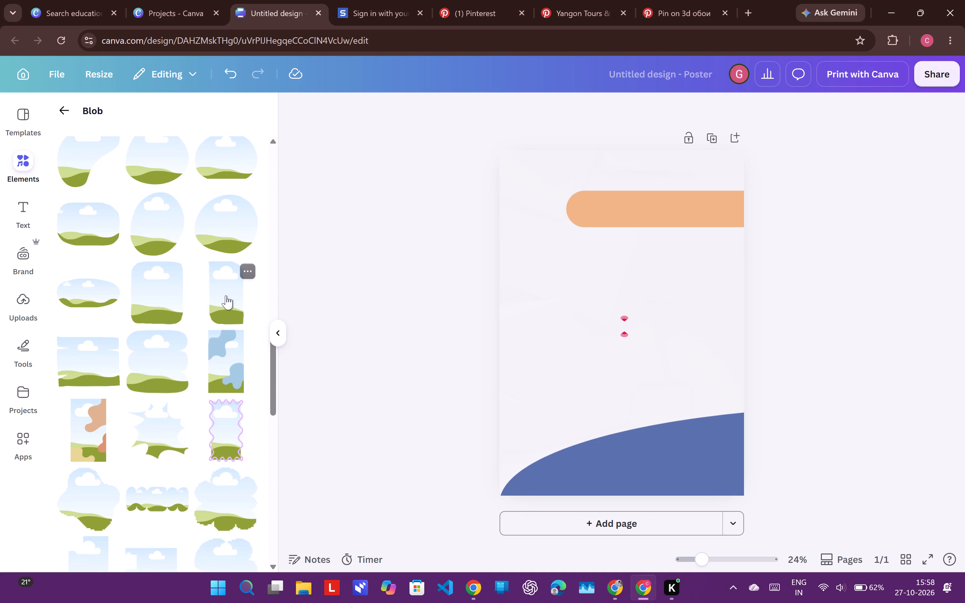
{"action": "left_click", "coordinate": [226, 295]}
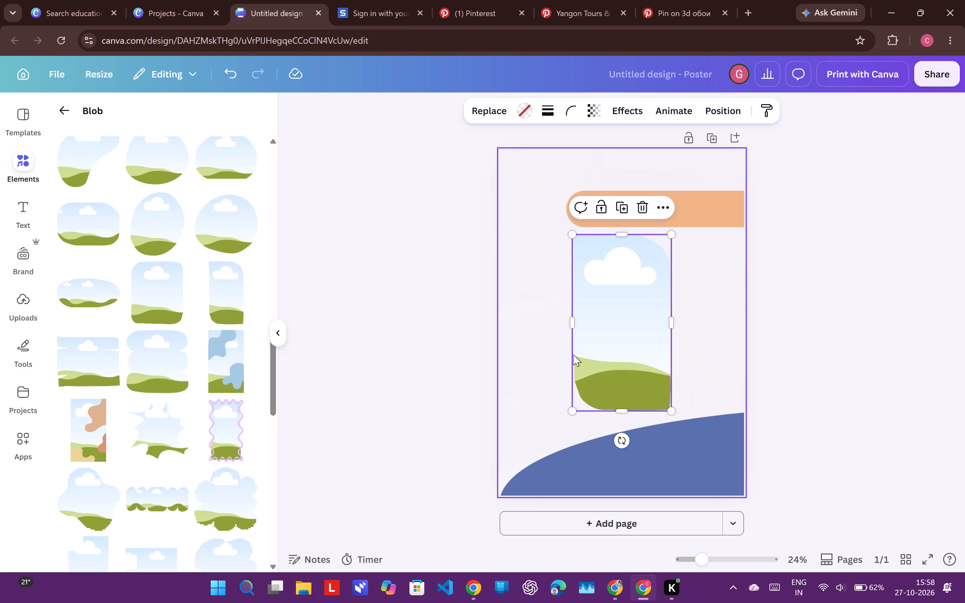
Enlarge the blob frame slightly and place it in the poster's right half, between the peach bar and the blue curve.
{"action": "left_click_drag", "start_coordinate": [673, 408], "coordinate": [731, 436]}
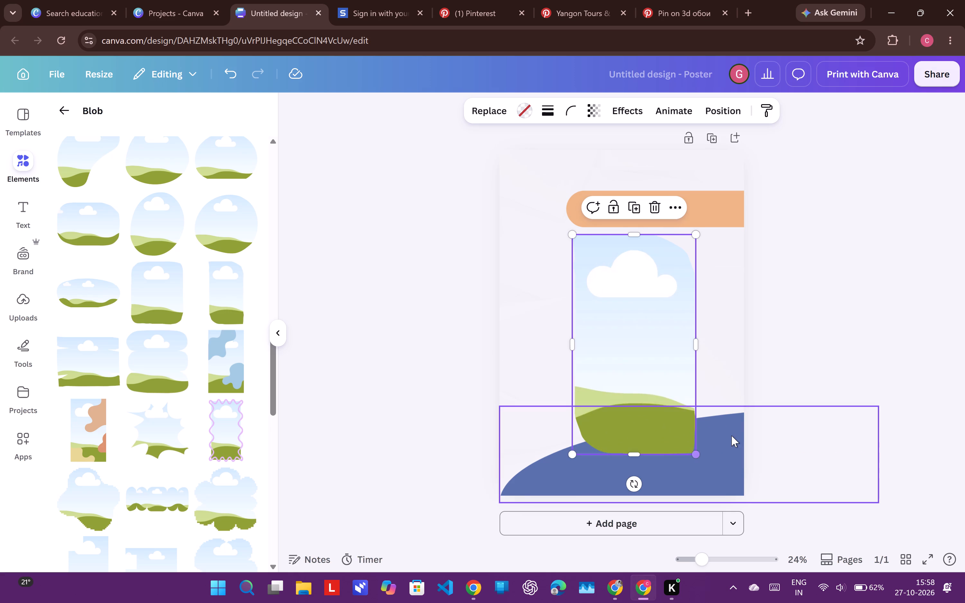
{"action": "left_click_drag", "start_coordinate": [639, 359], "coordinate": [660, 343]}
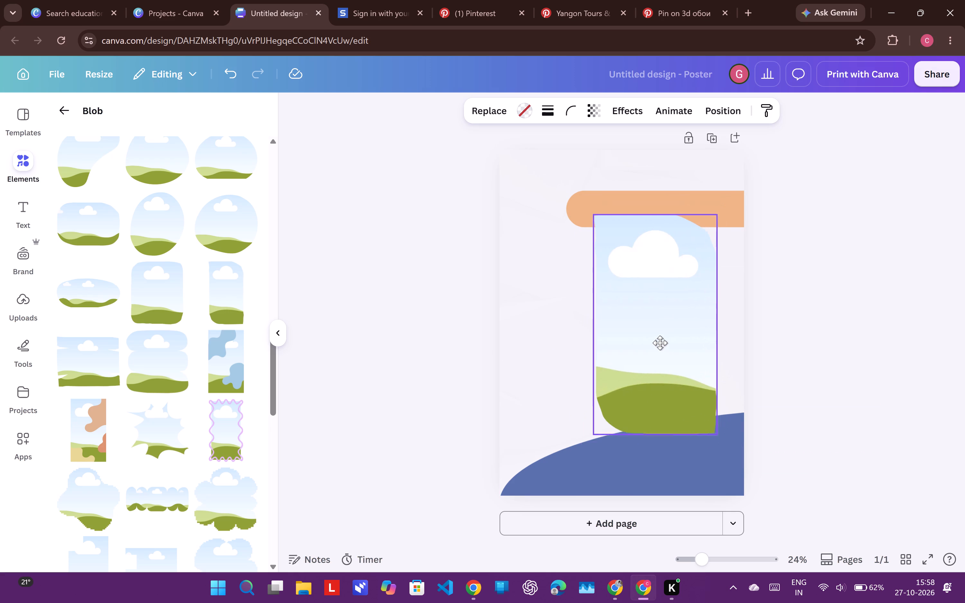
{"action": "left_click_drag", "start_coordinate": [660, 343], "coordinate": [655, 343]}
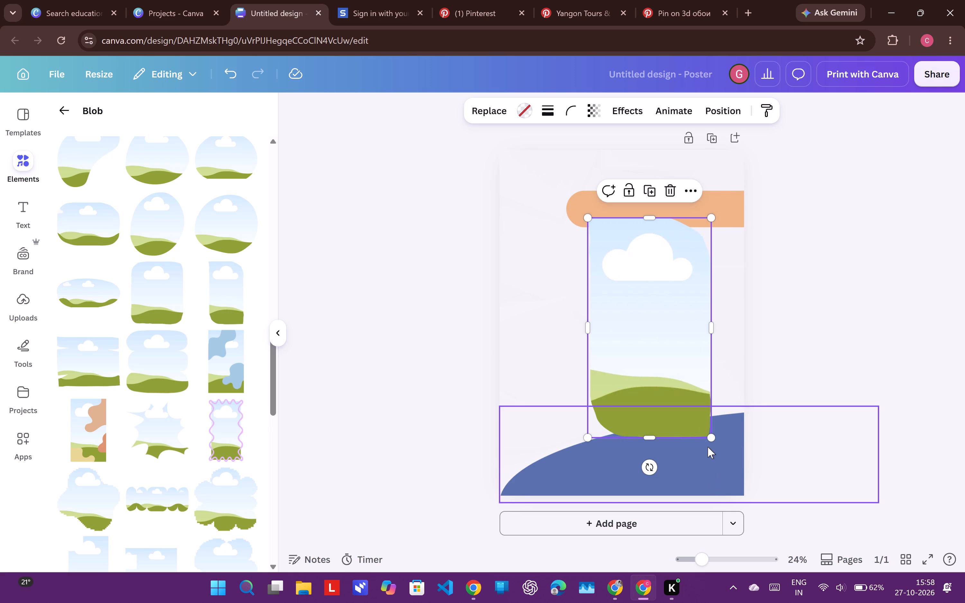
{"action": "left_click_drag", "start_coordinate": [716, 436], "coordinate": [697, 412]}
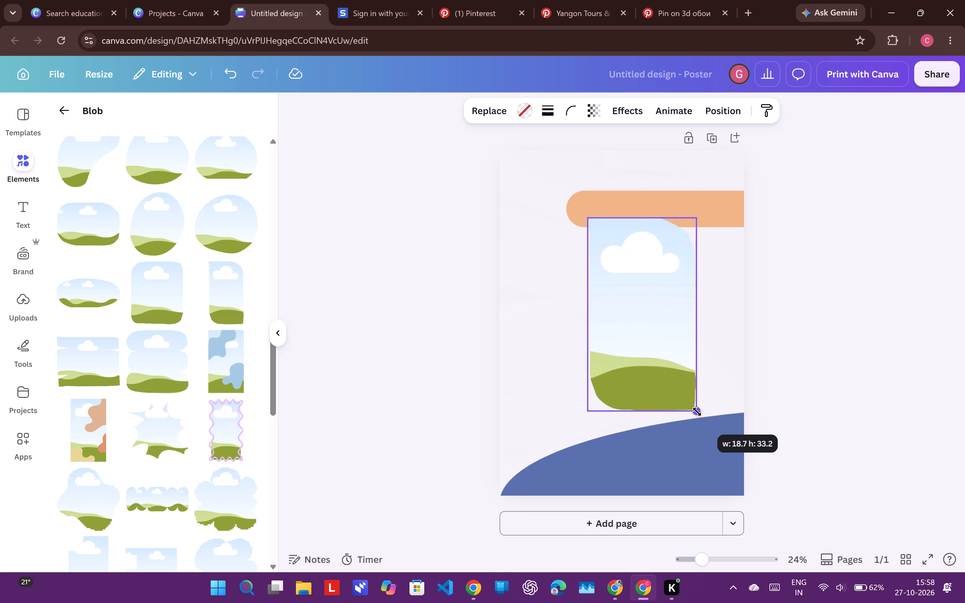
Fine-tune the blob frame's position so its top meets the peach bar's lower edge and its base just touches the blue curve.
{"action": "left_click_drag", "start_coordinate": [666, 338], "coordinate": [682, 354]}
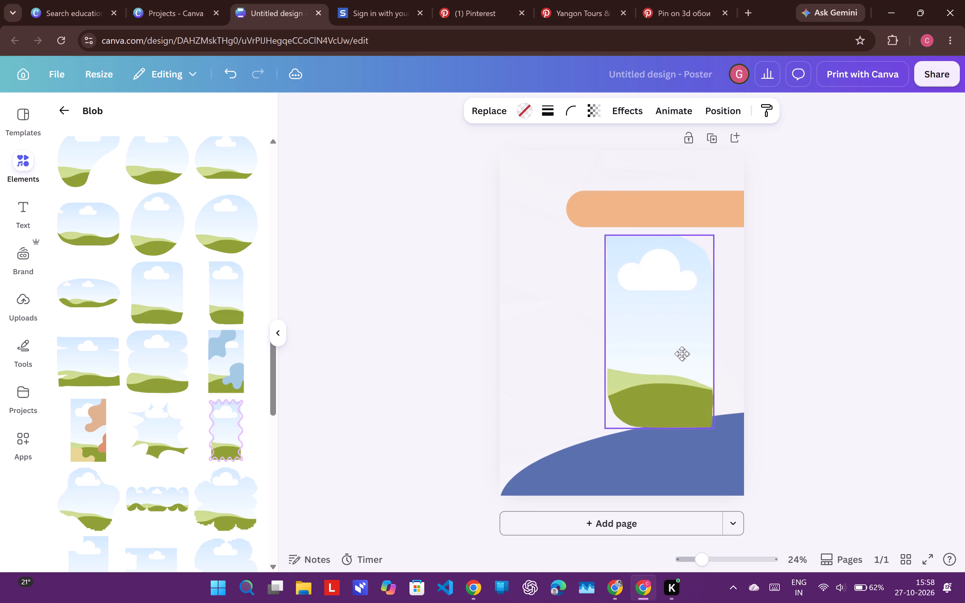
{"action": "left_click_drag", "start_coordinate": [682, 354], "coordinate": [680, 353]}
{"action": "left_click", "coordinate": [821, 331]}
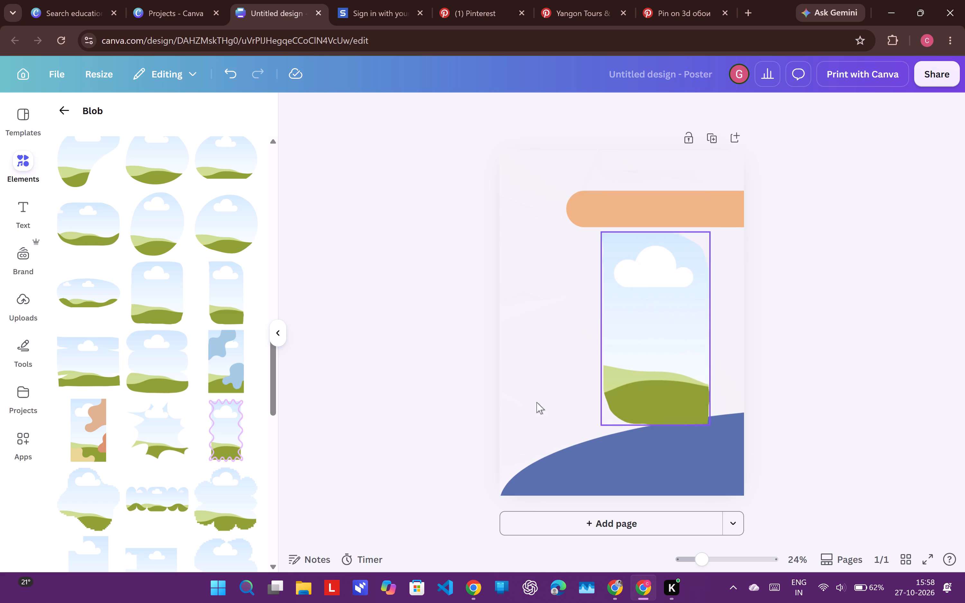
{"action": "left_click_drag", "start_coordinate": [630, 352], "coordinate": [639, 351]}
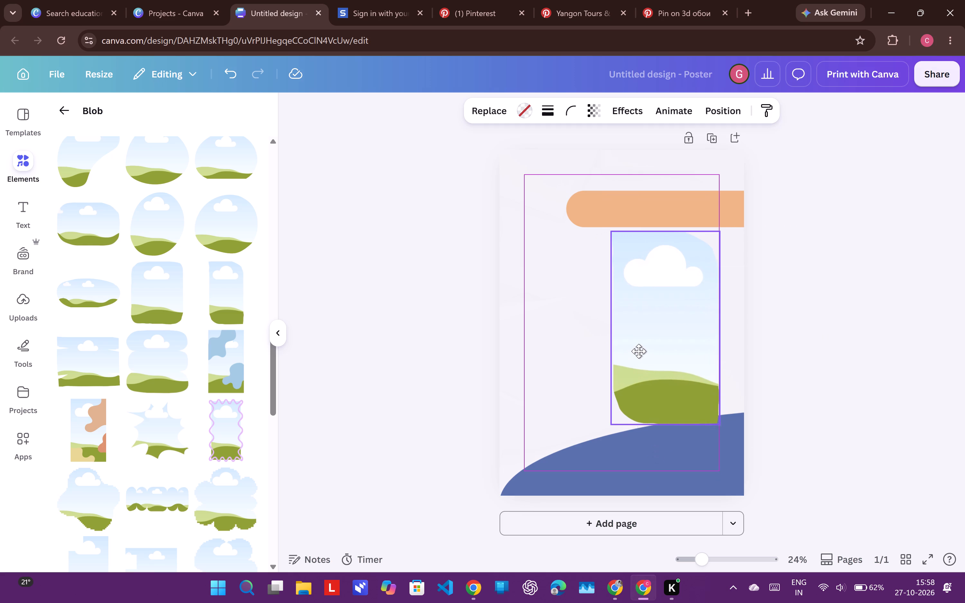
{"action": "left_click_drag", "start_coordinate": [639, 351], "coordinate": [635, 352]}
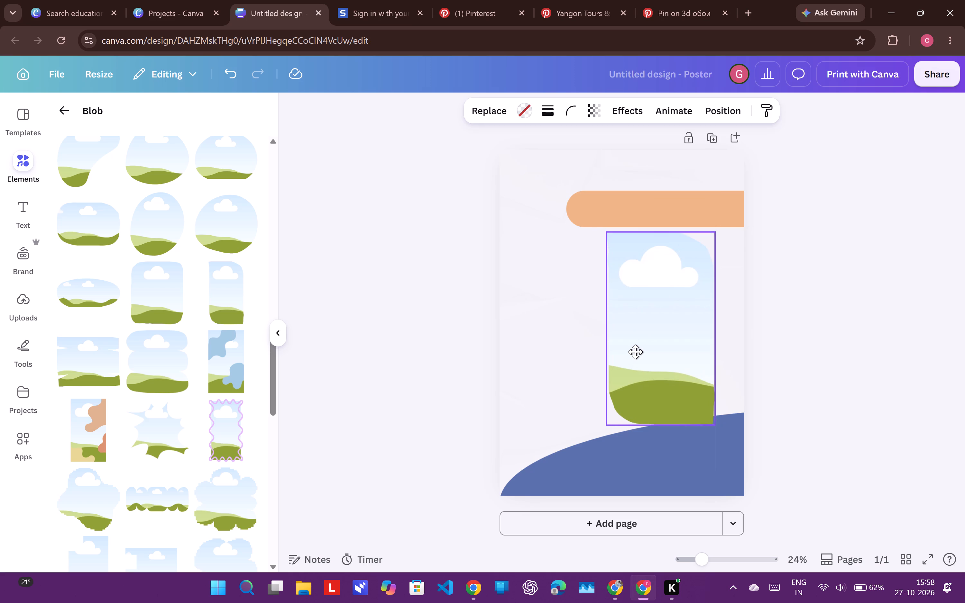
{"action": "left_click_drag", "start_coordinate": [635, 352], "coordinate": [635, 350]}
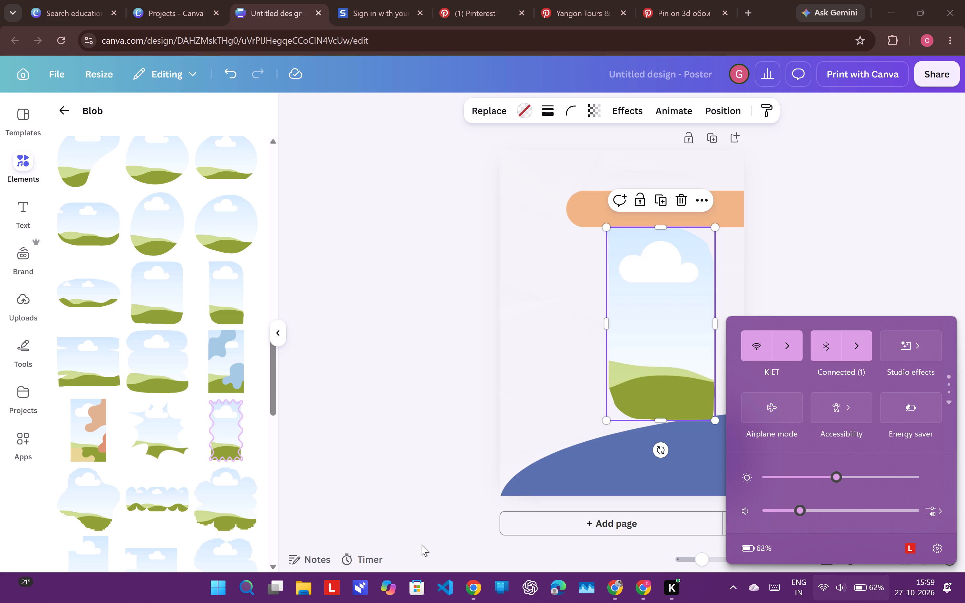
{"action": "left_click", "coordinate": [334, 416]}
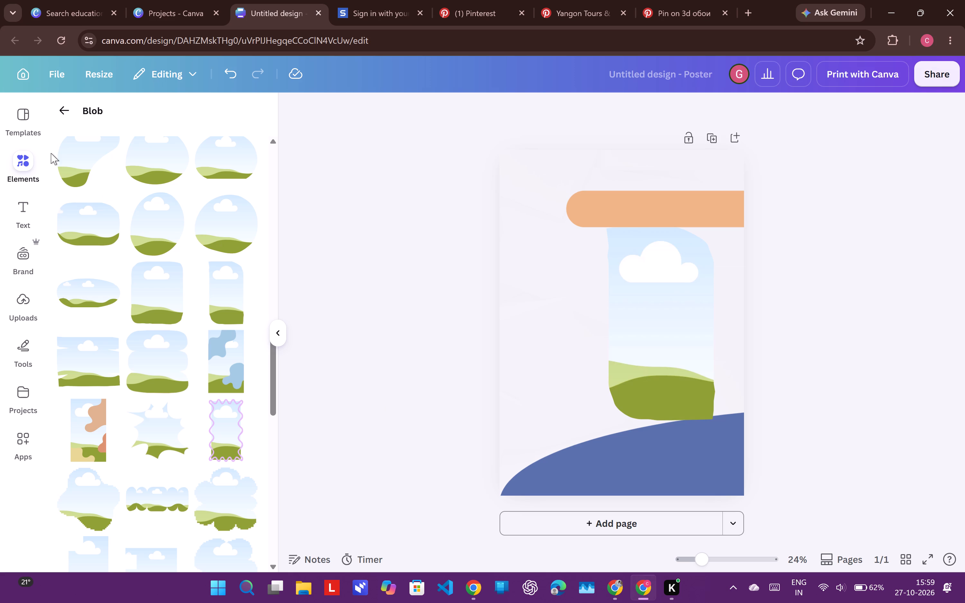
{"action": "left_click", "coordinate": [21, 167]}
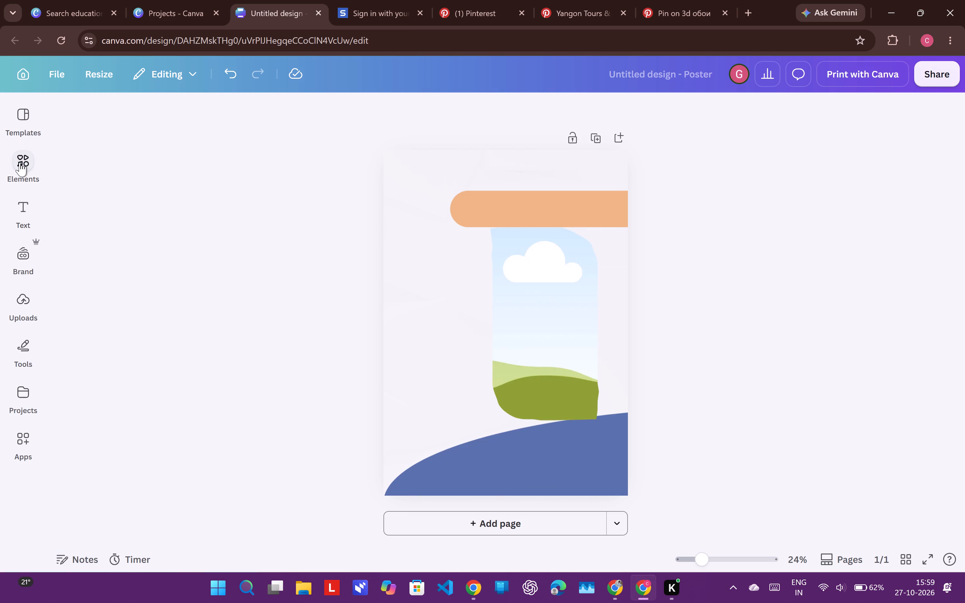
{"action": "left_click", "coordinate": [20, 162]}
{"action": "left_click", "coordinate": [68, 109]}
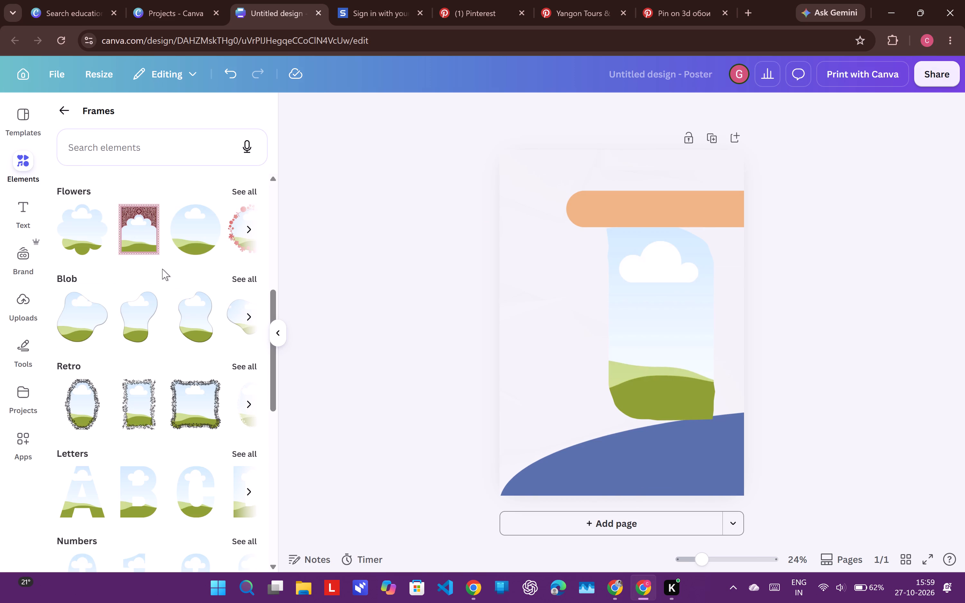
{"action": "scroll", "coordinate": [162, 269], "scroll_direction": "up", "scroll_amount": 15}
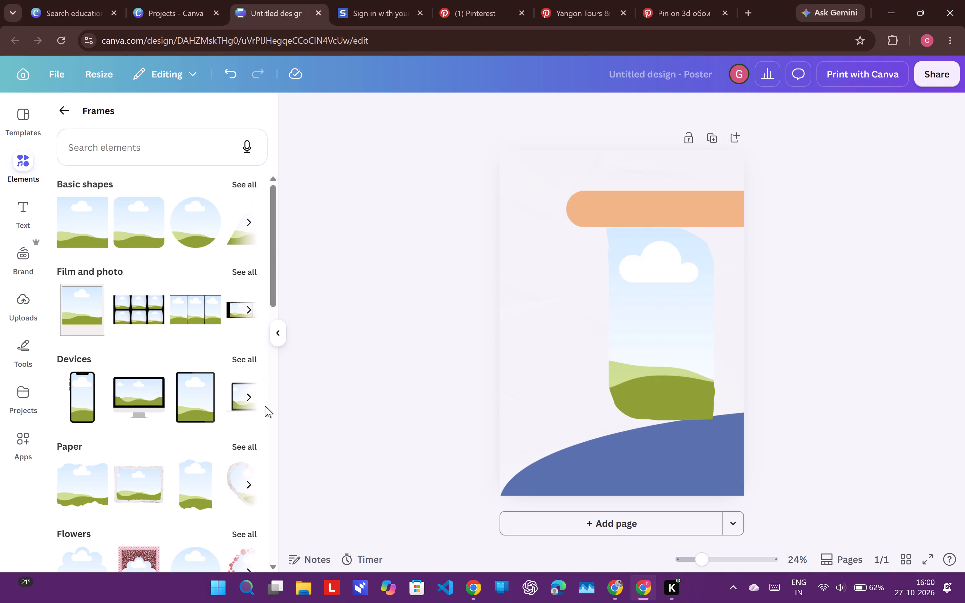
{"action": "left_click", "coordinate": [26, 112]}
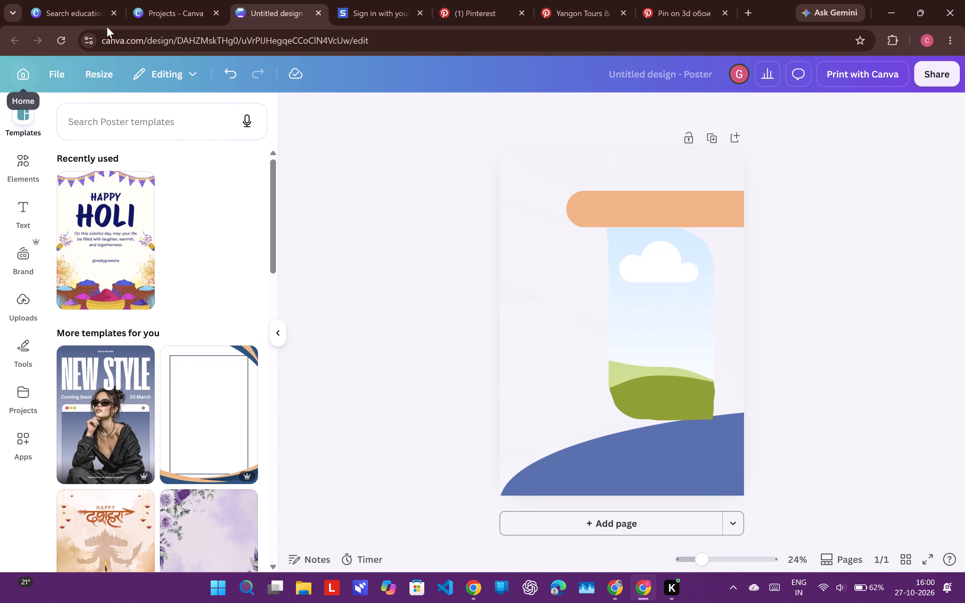
Copy the KIET University logo group from page 1 of the "manthan promotional post" design and paste it into the untitled poster.
{"action": "left_click", "coordinate": [168, 10]}
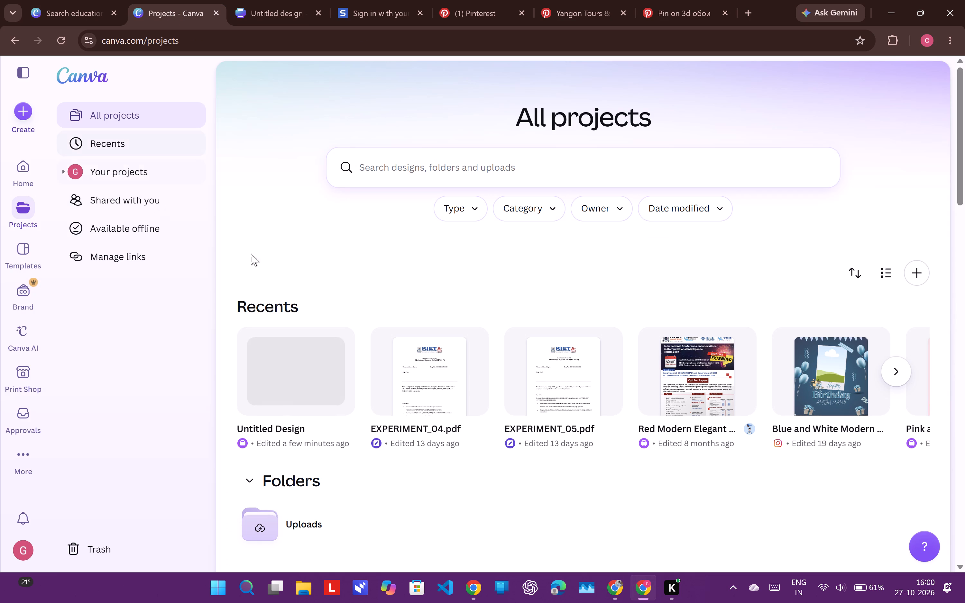
{"action": "scroll", "coordinate": [558, 393], "scroll_direction": "left", "scroll_amount": 9}
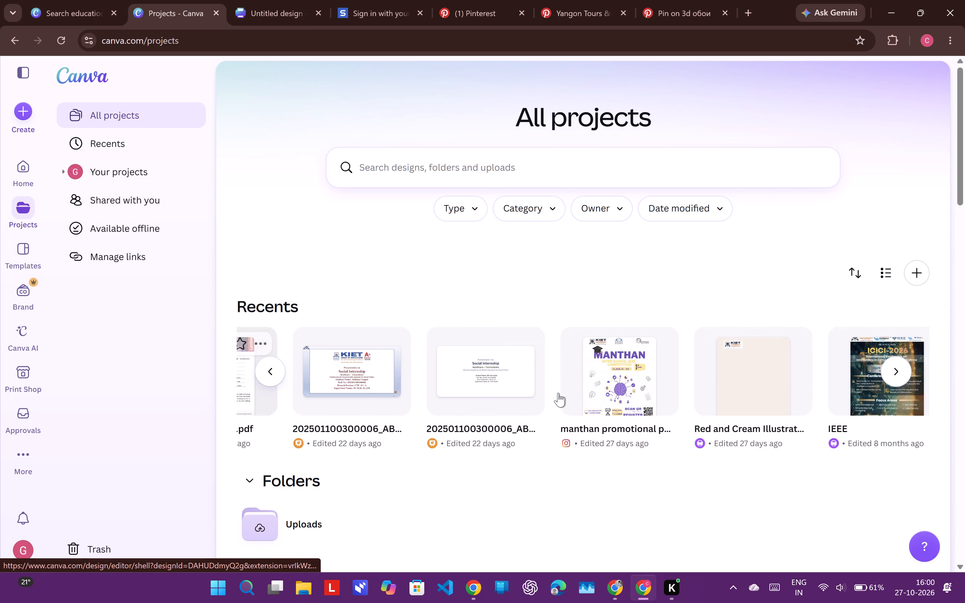
{"action": "scroll", "coordinate": [558, 393], "scroll_direction": "left", "scroll_amount": 2}
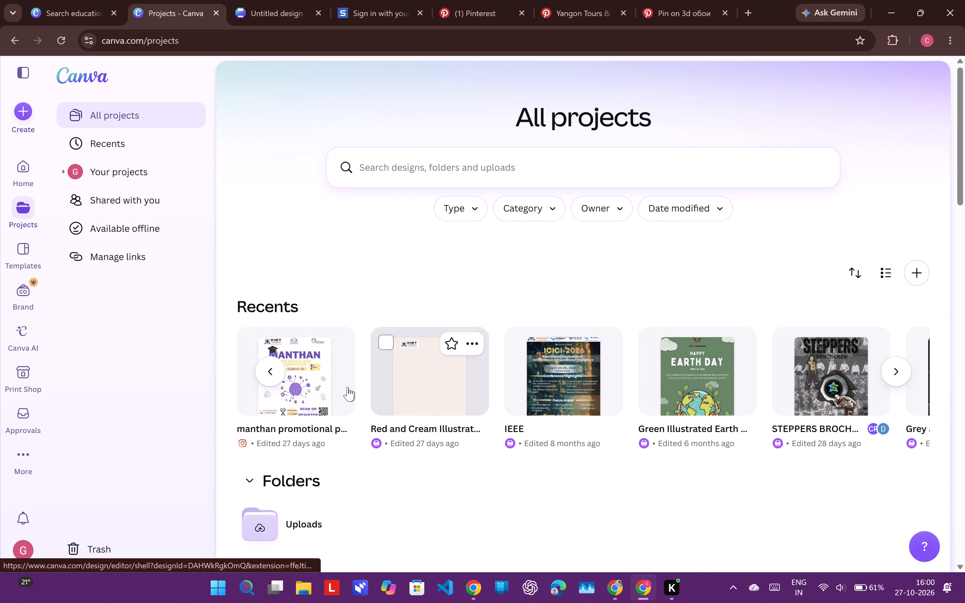
{"action": "left_click", "coordinate": [336, 384]}
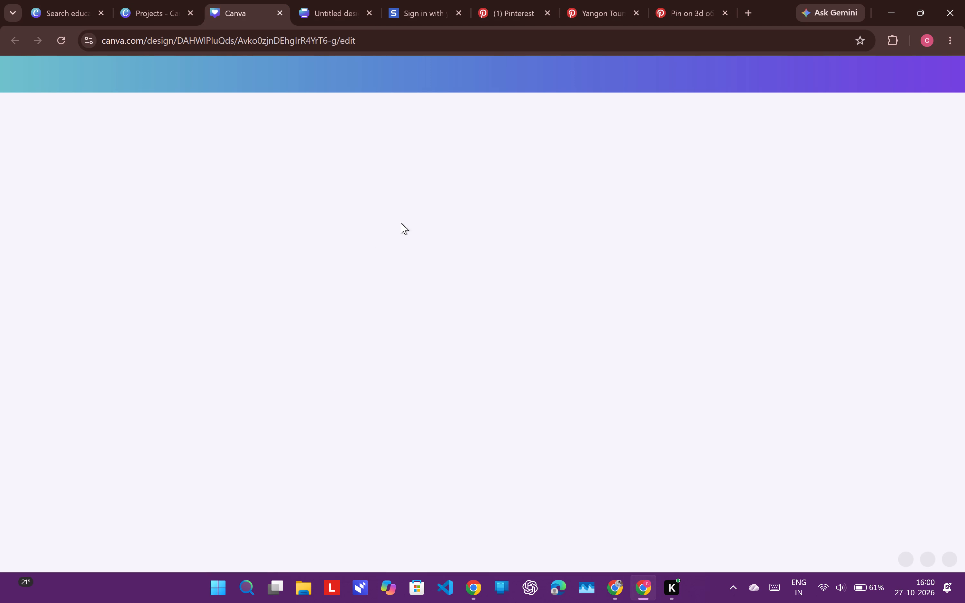
{"action": "scroll", "coordinate": [502, 272], "scroll_direction": "up", "scroll_amount": 4}
{"action": "scroll", "coordinate": [458, 229], "scroll_direction": "up", "scroll_amount": 4}
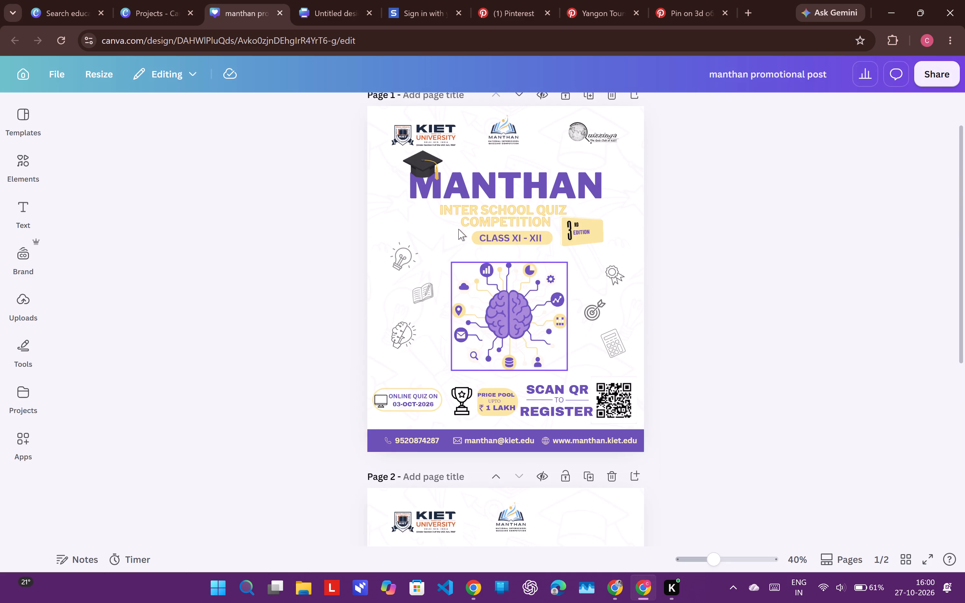
{"action": "left_click", "coordinate": [439, 178]}
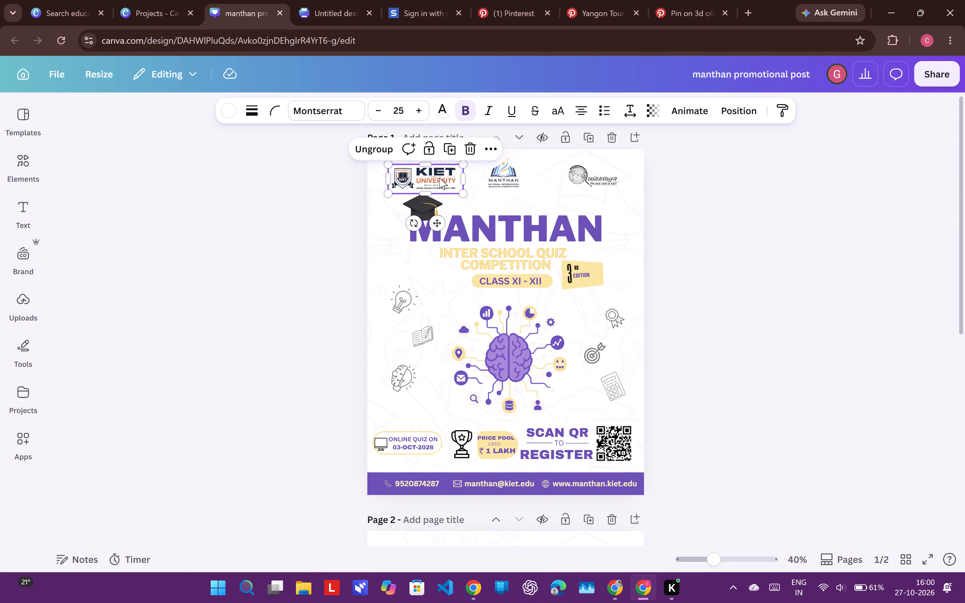
{"action": "key", "text": "ctrl+c"}
{"action": "left_click", "coordinate": [278, 11]}
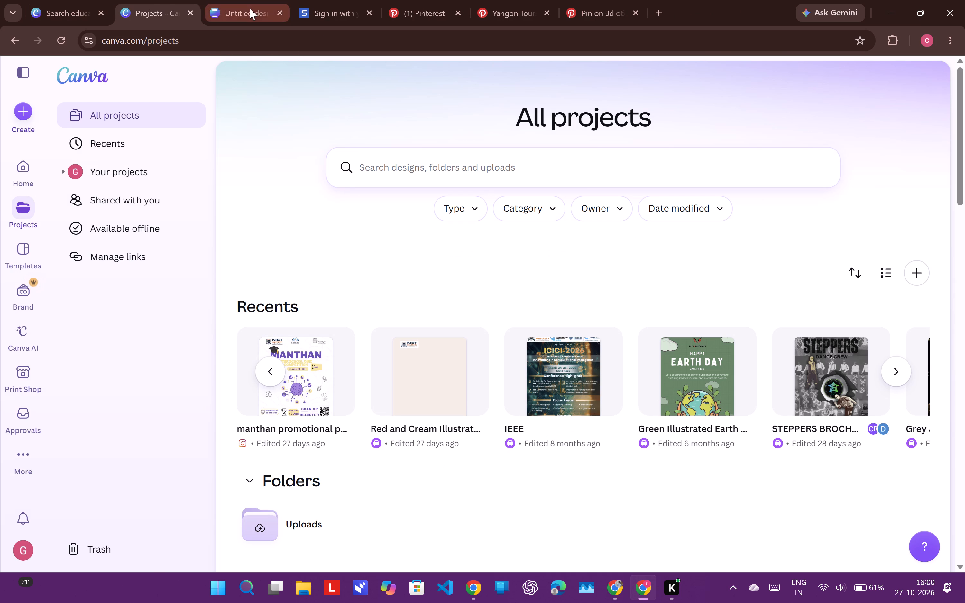
{"action": "left_click", "coordinate": [250, 8]}
{"action": "left_click", "coordinate": [554, 175]}
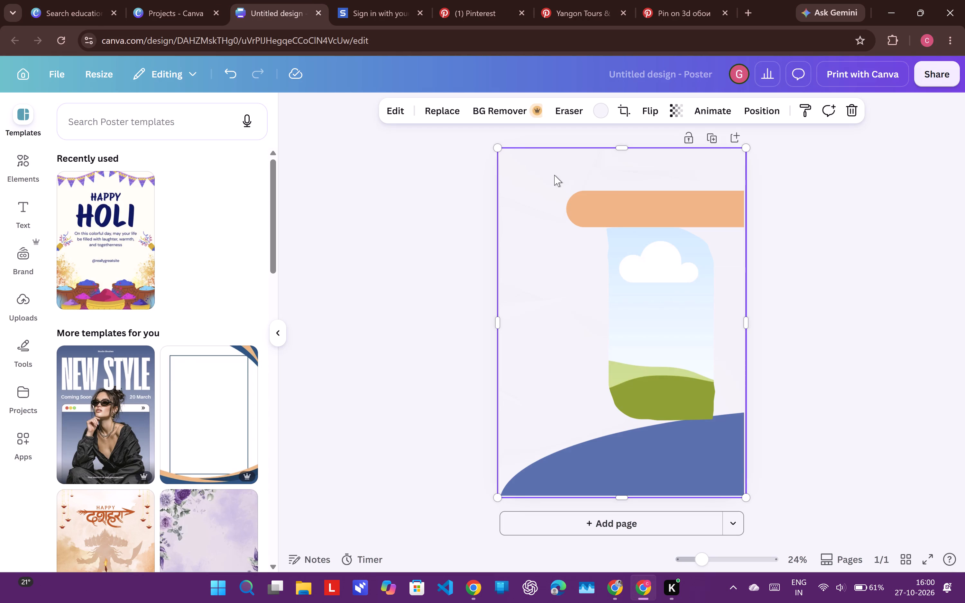
{"action": "key", "text": "ctrl+v"}
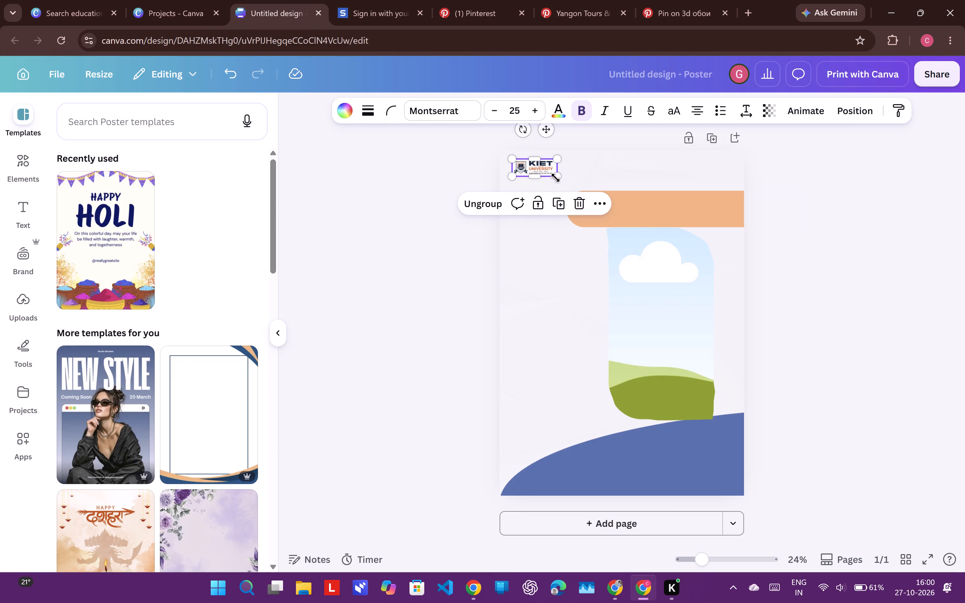
Enlarge the KIET University logo to about 15 wide by 6 high and position it in the poster's top-left corner.
{"action": "left_click_drag", "start_coordinate": [556, 174], "coordinate": [592, 212]}
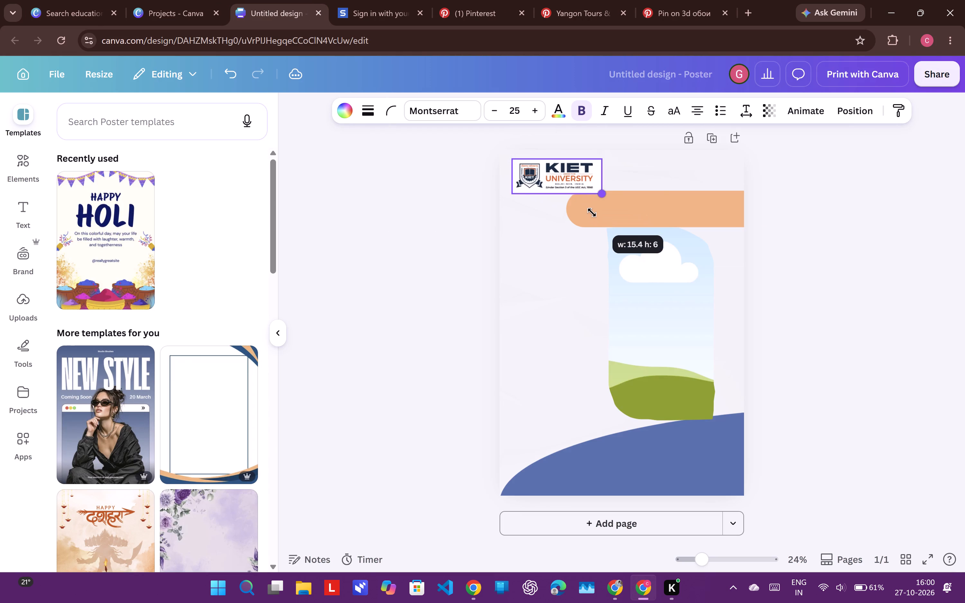
{"action": "left_click_drag", "start_coordinate": [592, 212], "coordinate": [584, 228]}
{"action": "left_click_drag", "start_coordinate": [555, 178], "coordinate": [547, 173]}
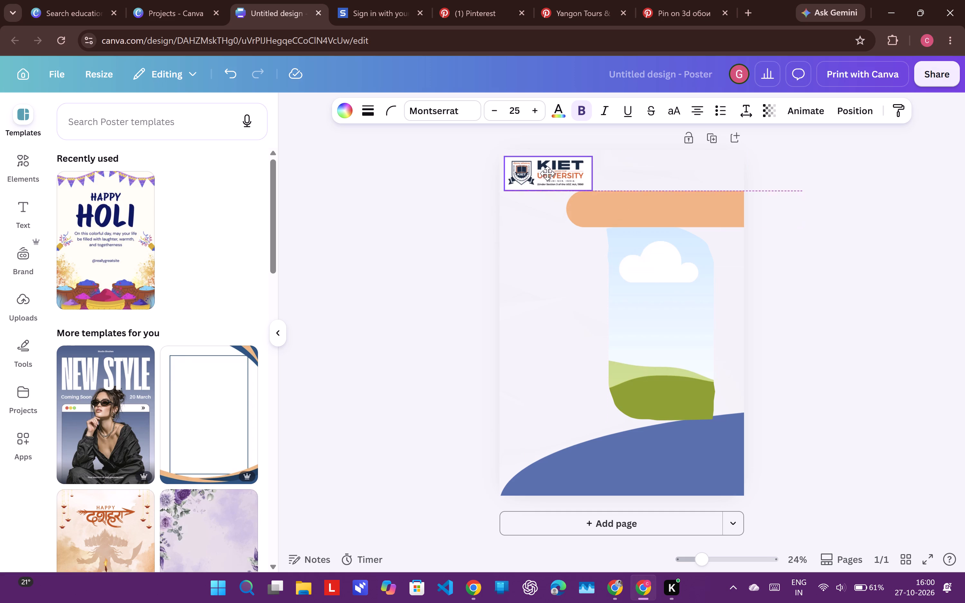
{"action": "left_click_drag", "start_coordinate": [547, 173], "coordinate": [546, 169]}
{"action": "left_click_drag", "start_coordinate": [550, 170], "coordinate": [555, 175]}
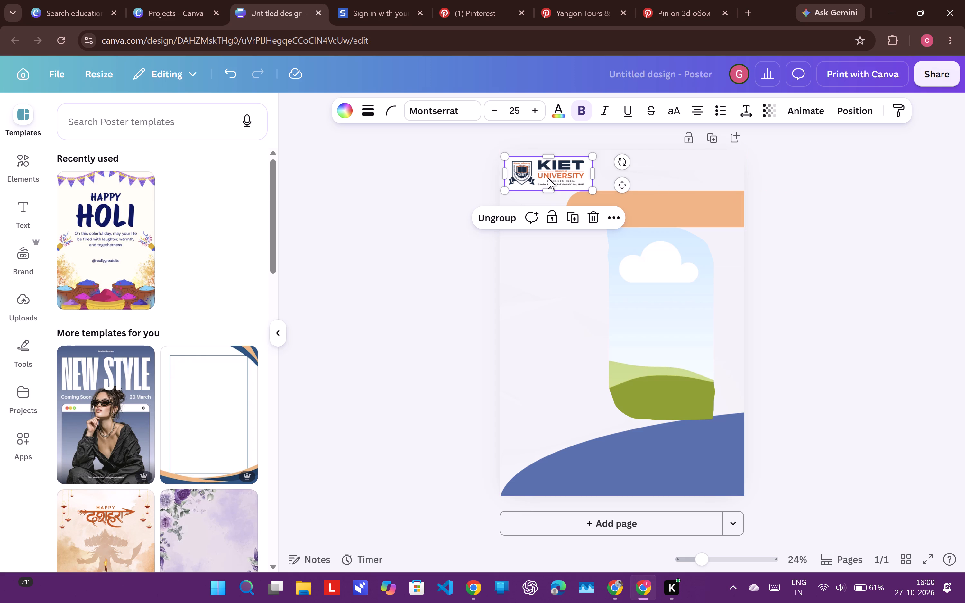
{"action": "left_click", "coordinate": [548, 178]}
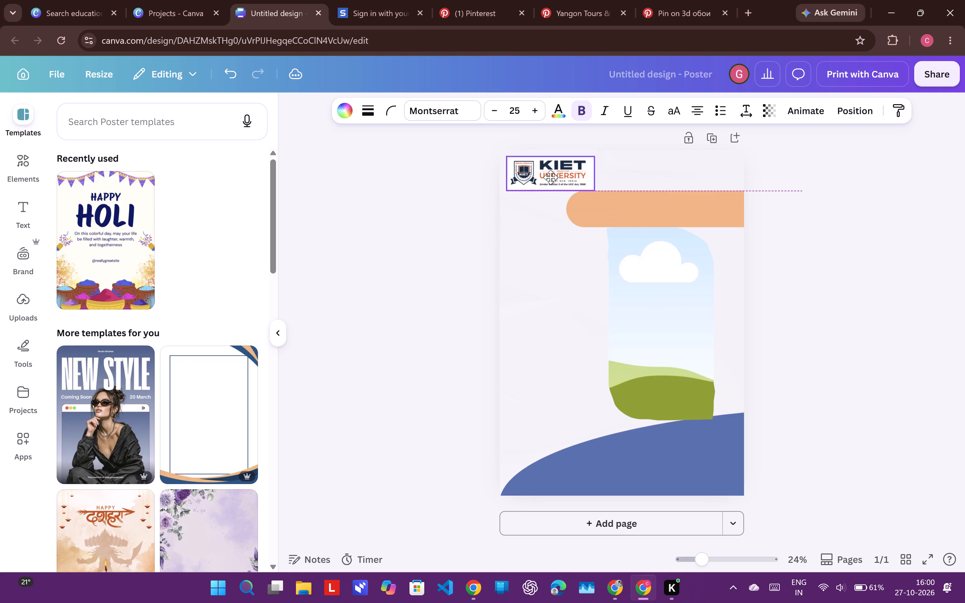
{"action": "left_click", "coordinate": [869, 218]}
Shrink the blob frame slightly from its upper-left corner, leaving a small gap below the peach bar.
{"action": "left_click", "coordinate": [644, 324]}
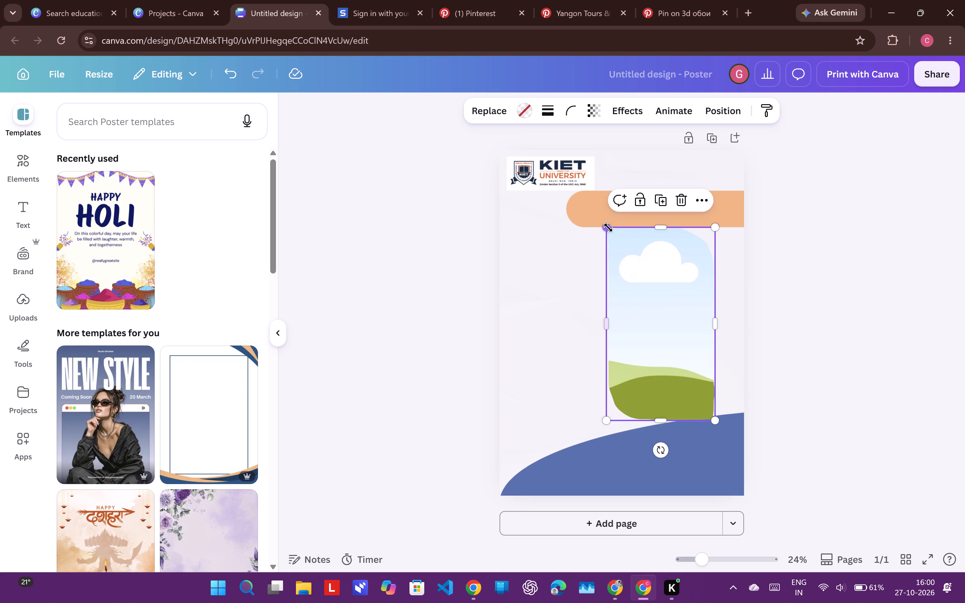
{"action": "left_click_drag", "start_coordinate": [608, 228], "coordinate": [617, 240]}
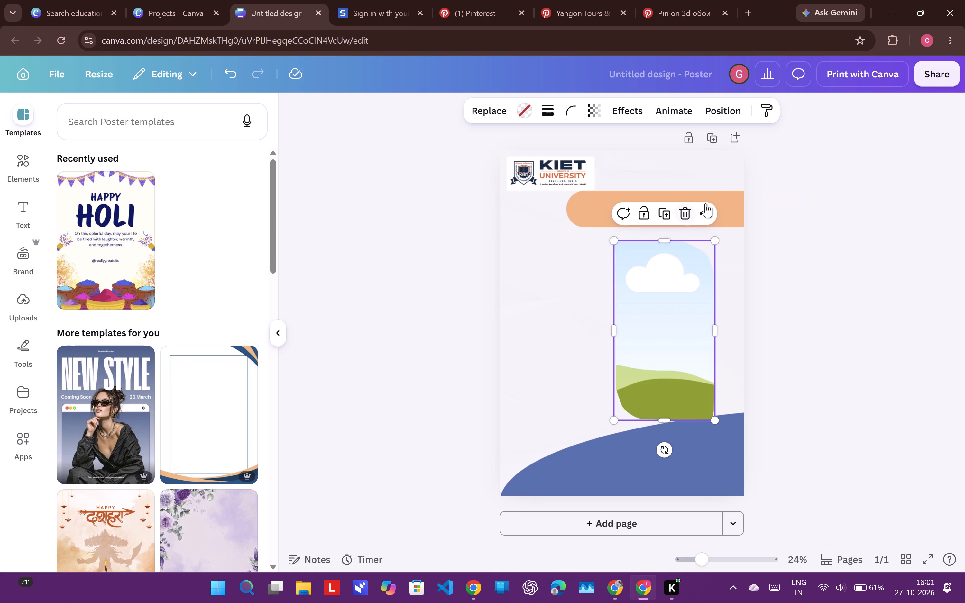
Move the peach bar below the logo so it runs off the poster's left edge, and shift the blob frame slightly right.
{"action": "left_click", "coordinate": [725, 205]}
{"action": "left_click_drag", "start_coordinate": [725, 205], "coordinate": [577, 224]}
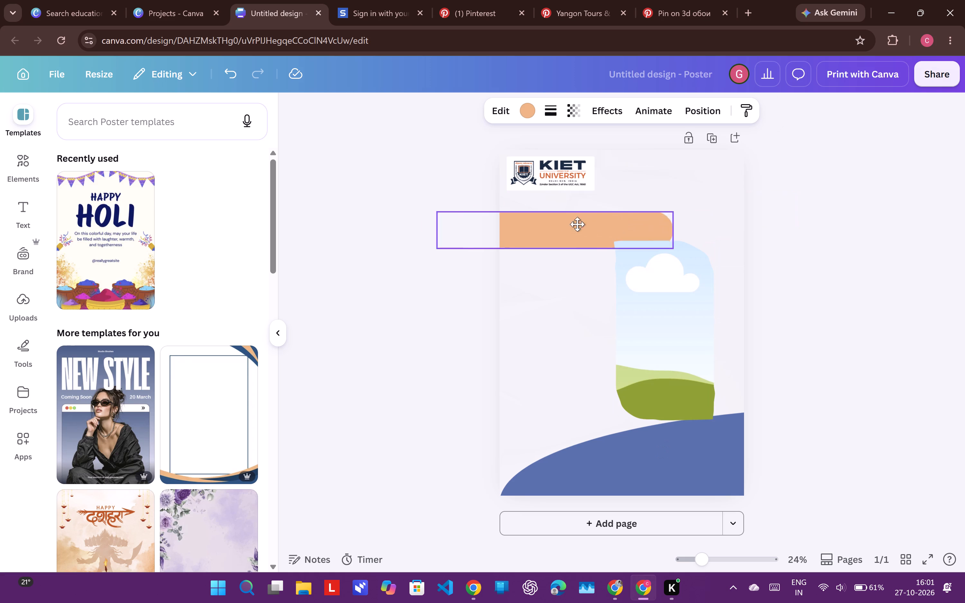
{"action": "left_click_drag", "start_coordinate": [577, 224], "coordinate": [578, 212]}
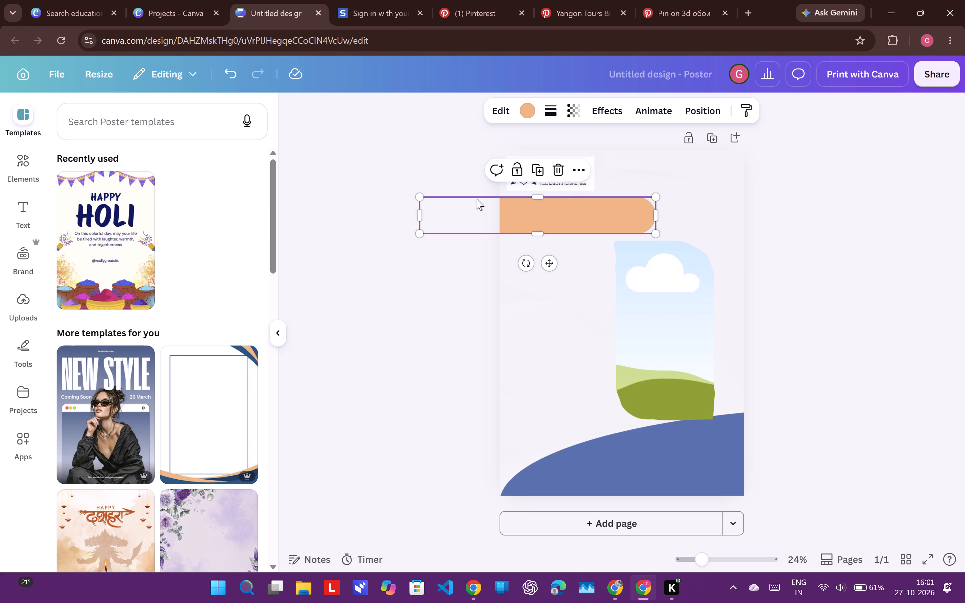
{"action": "left_click_drag", "start_coordinate": [578, 224], "coordinate": [579, 230]}
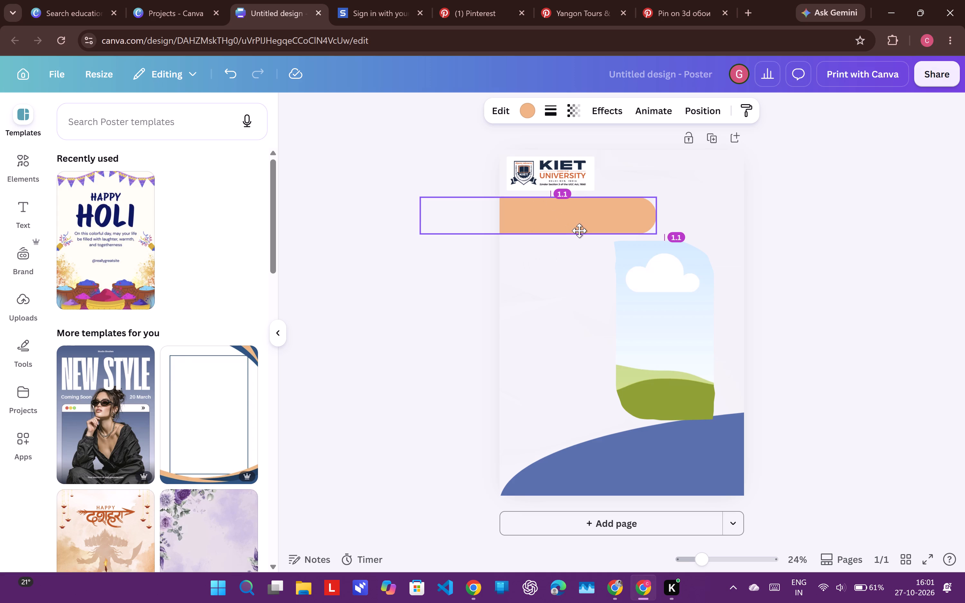
{"action": "left_click_drag", "start_coordinate": [579, 230], "coordinate": [579, 240]}
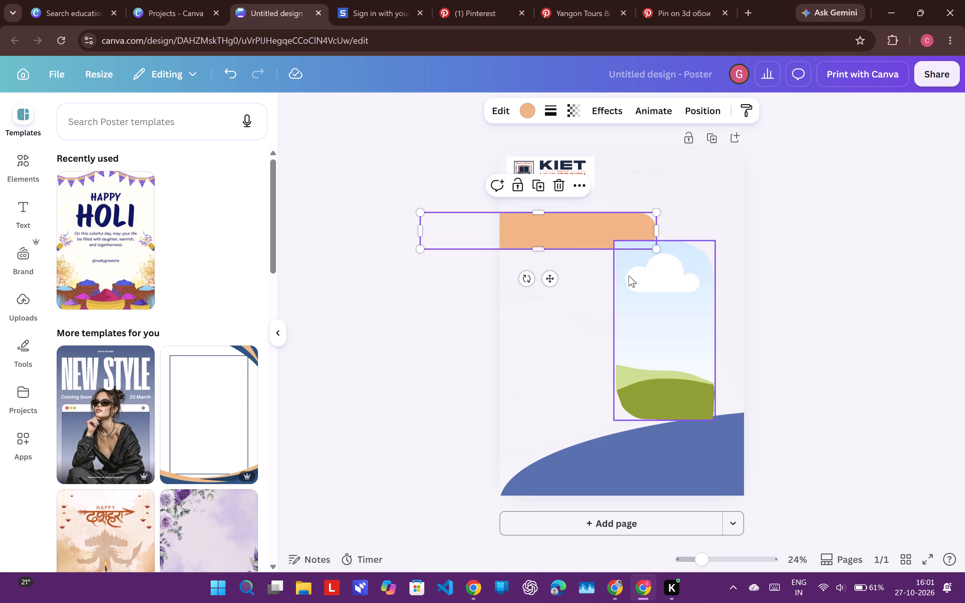
{"action": "left_click_drag", "start_coordinate": [685, 294], "coordinate": [691, 294]}
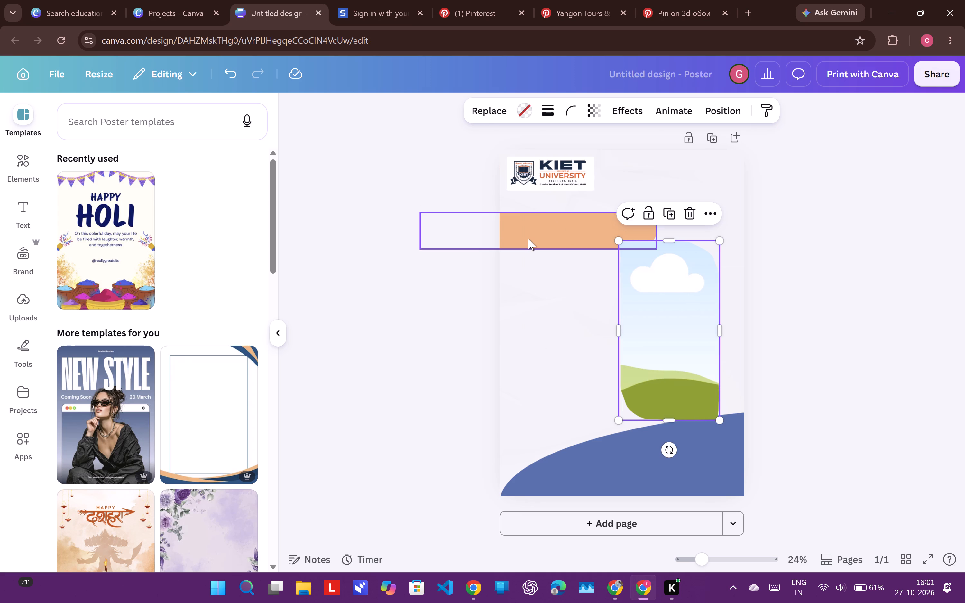
{"action": "left_click_drag", "start_coordinate": [528, 239], "coordinate": [530, 233]}
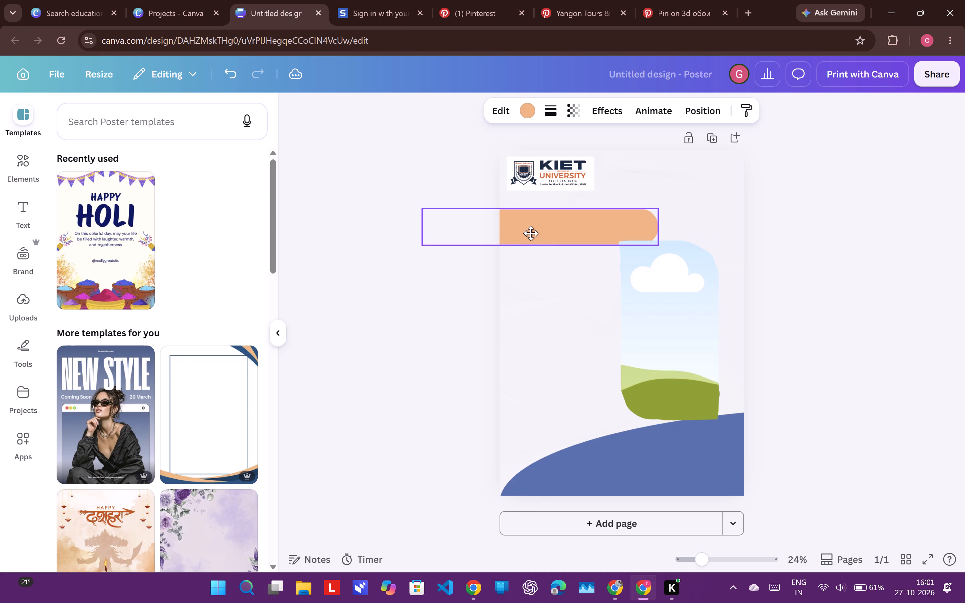
{"action": "left_click_drag", "start_coordinate": [530, 233], "coordinate": [530, 235]}
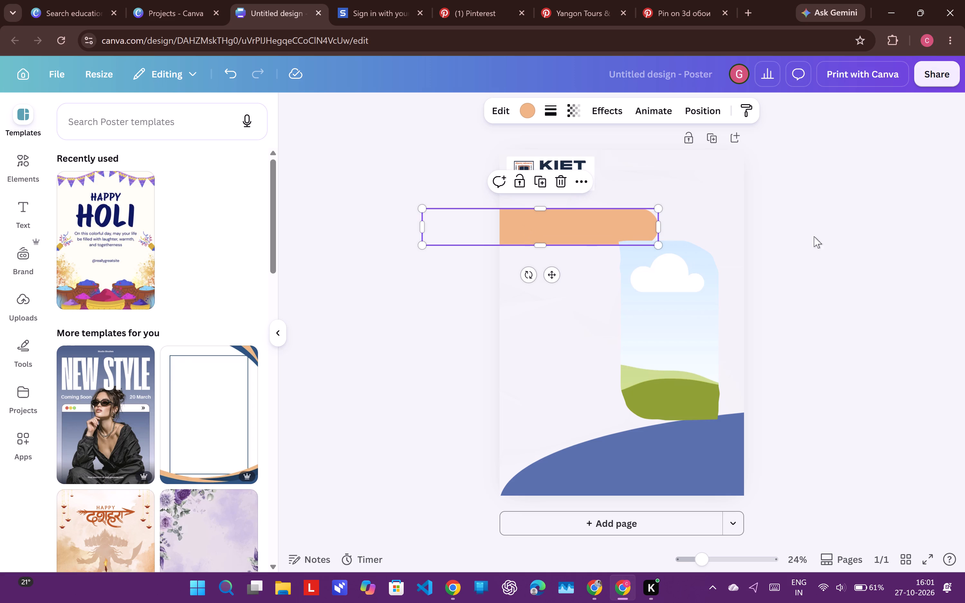
{"action": "left_click", "coordinate": [824, 232]}
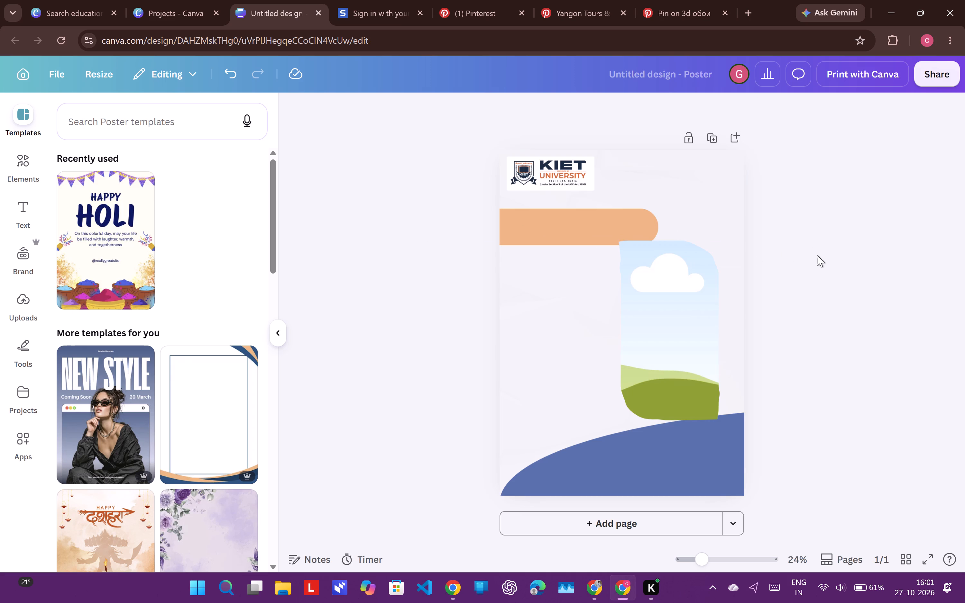
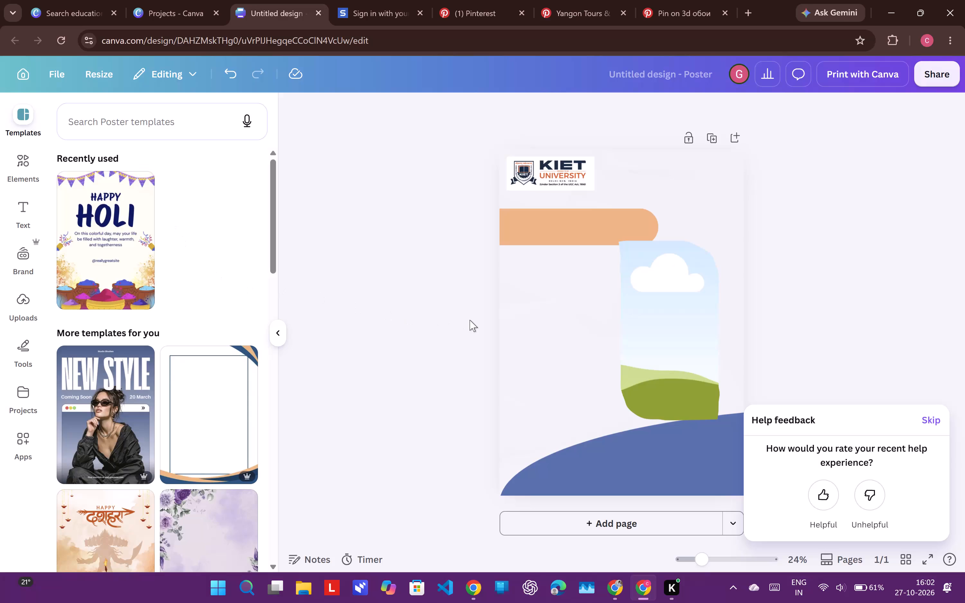
Dismiss the help feedback request and return from the Frames category to the main elements library.
{"action": "left_click", "coordinate": [933, 413]}
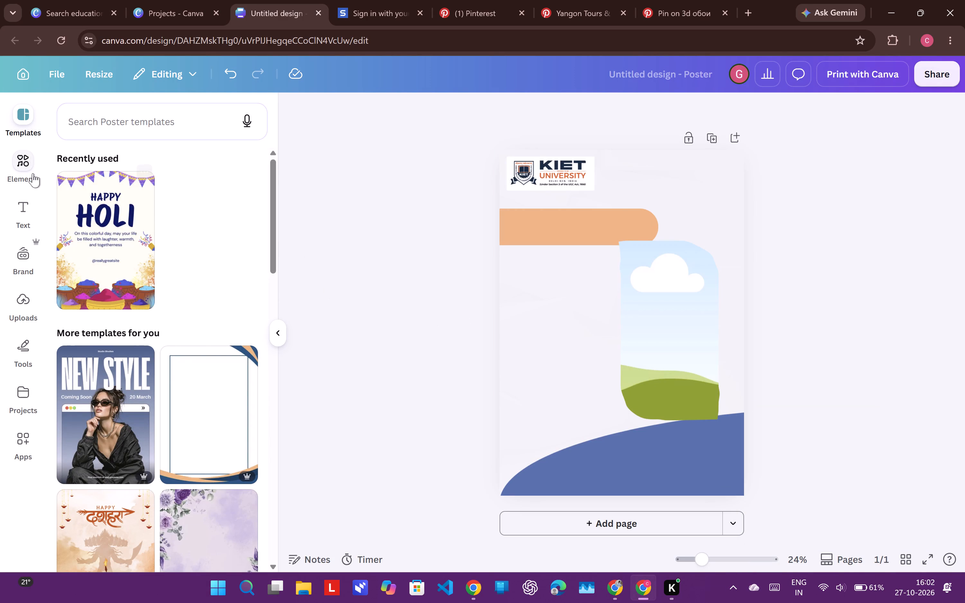
{"action": "left_click", "coordinate": [32, 172]}
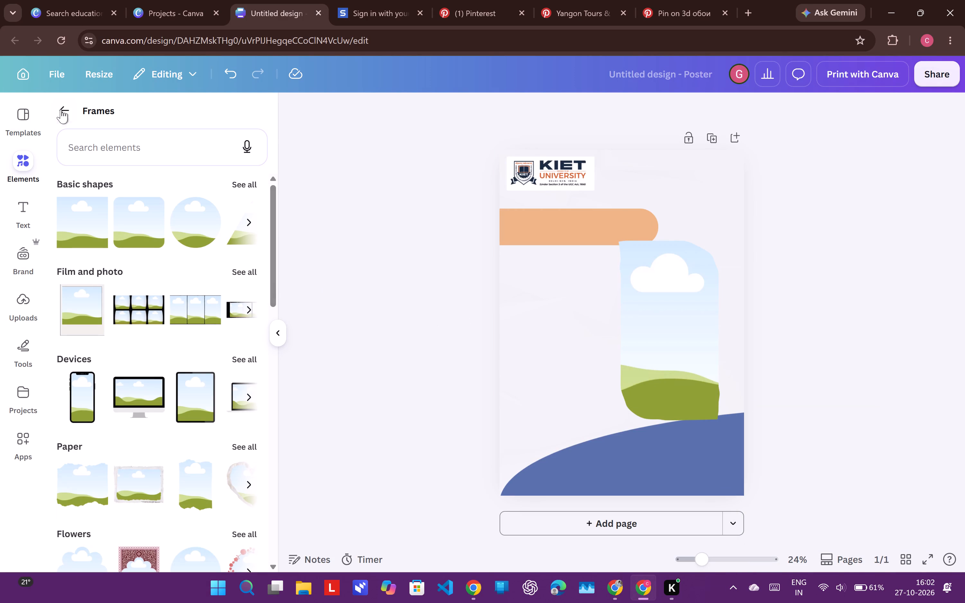
{"action": "left_click", "coordinate": [60, 106]}
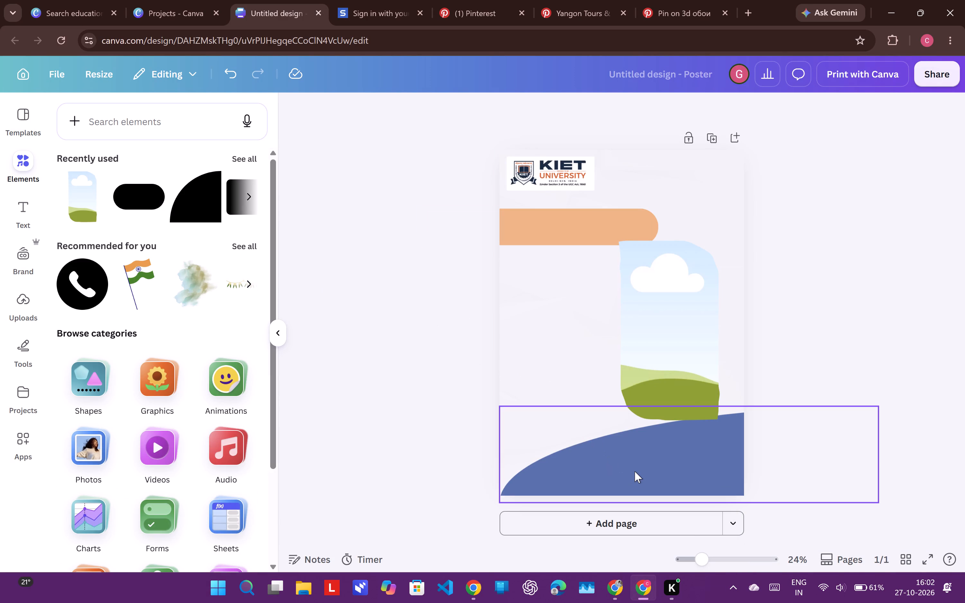
Move the blue curved shape slightly down and left so its curve starts at the poster's left edge.
{"action": "left_click_drag", "start_coordinate": [635, 471], "coordinate": [631, 481]}
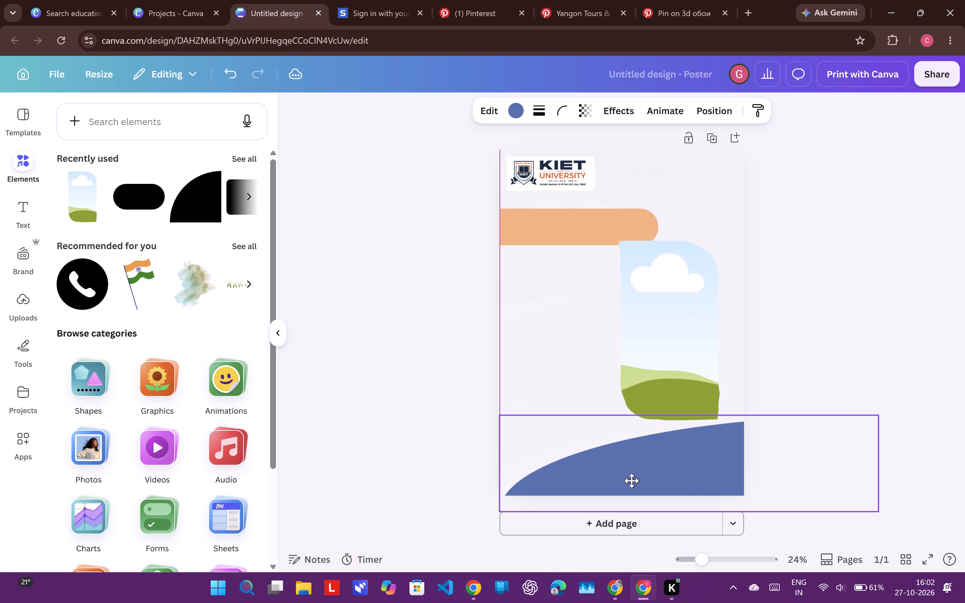
{"action": "left_click_drag", "start_coordinate": [631, 481], "coordinate": [630, 481]}
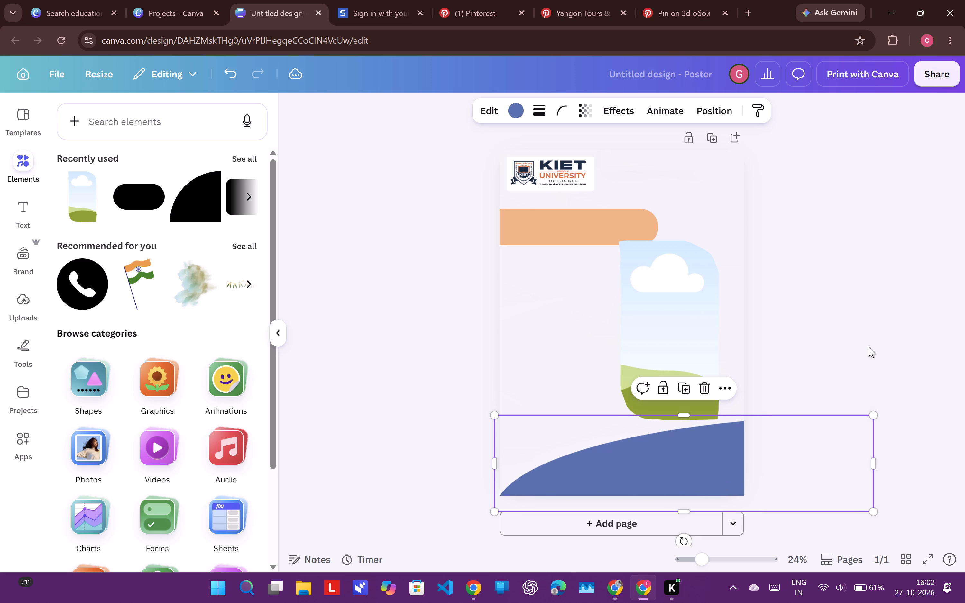
Shift the blob frame slightly down and right, and raise the peach bar slightly to open a small gap between them.
{"action": "left_click_drag", "start_coordinate": [697, 310], "coordinate": [701, 313]}
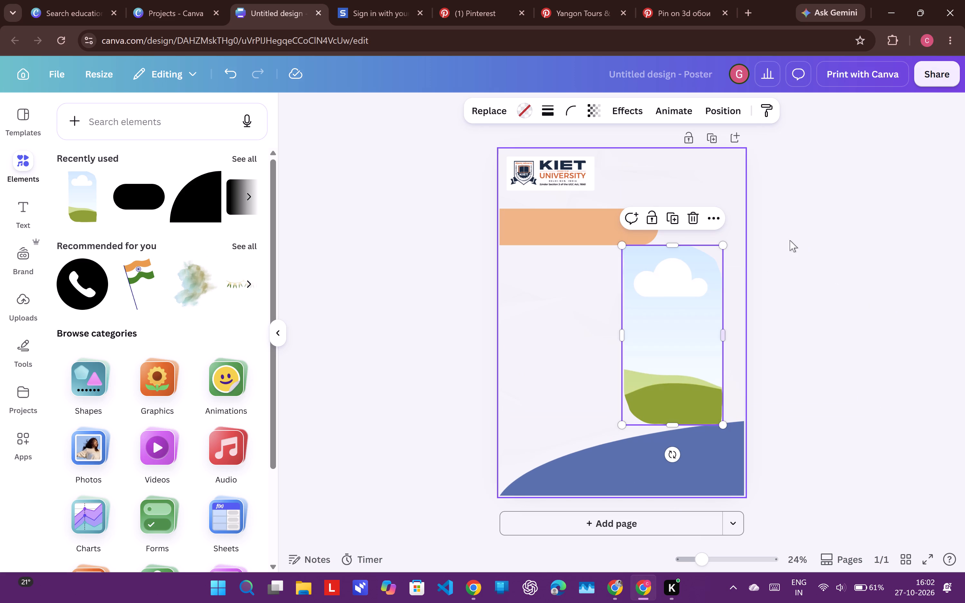
{"action": "left_click_drag", "start_coordinate": [573, 217], "coordinate": [574, 214]}
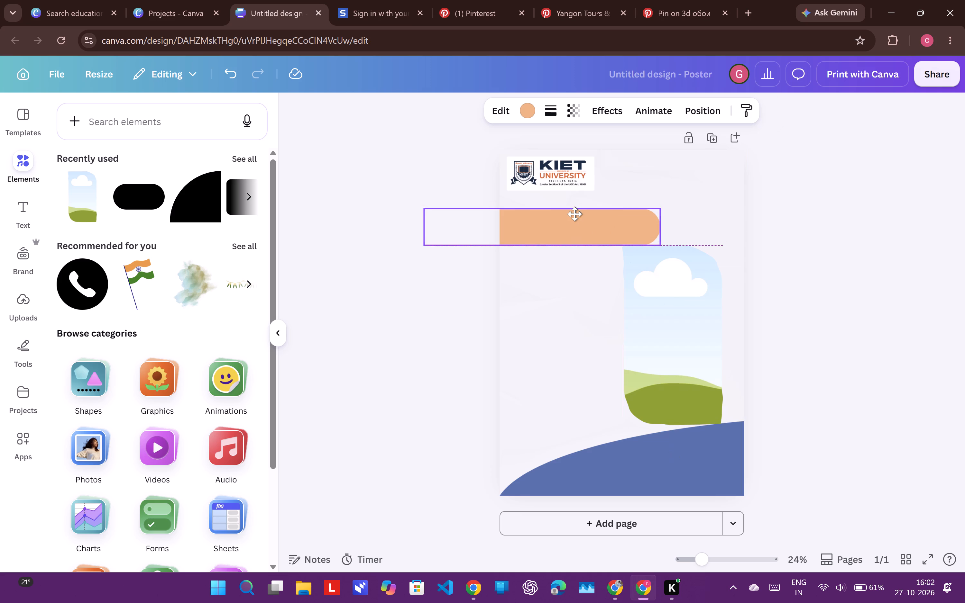
{"action": "left_click_drag", "start_coordinate": [574, 214], "coordinate": [574, 213]}
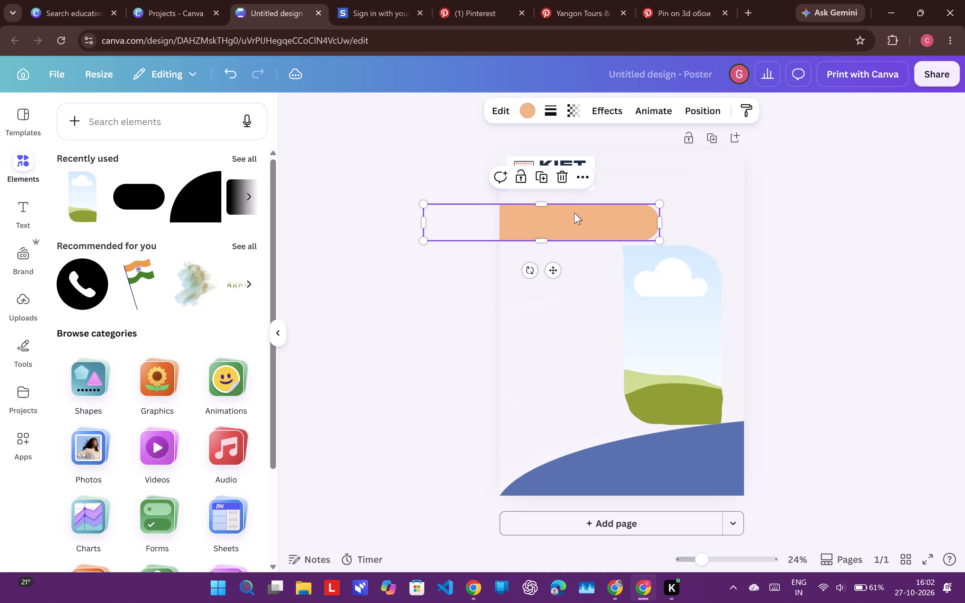
{"action": "left_click", "coordinate": [852, 266]}
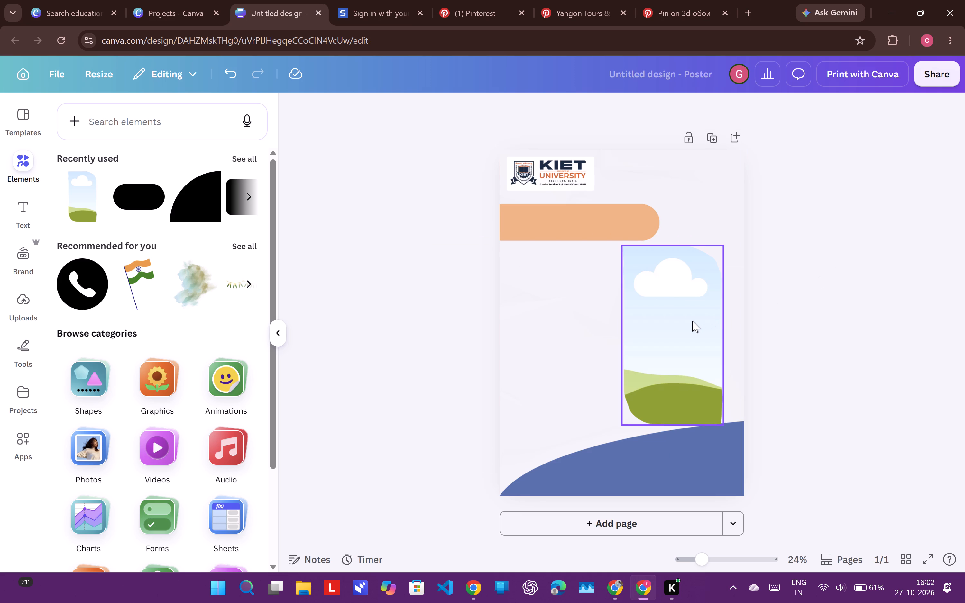
Raise the blob frame just clear of the blue curve, and move the peach bar up close beneath the logo, leaving a gap above the frame.
{"action": "left_click_drag", "start_coordinate": [692, 321], "coordinate": [693, 311]}
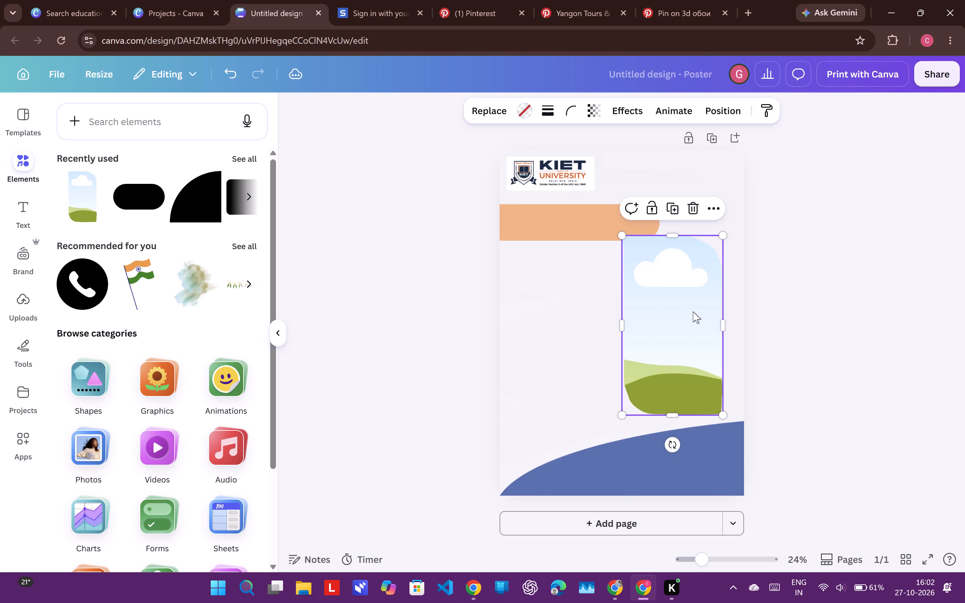
{"action": "left_click_drag", "start_coordinate": [693, 311], "coordinate": [693, 316]}
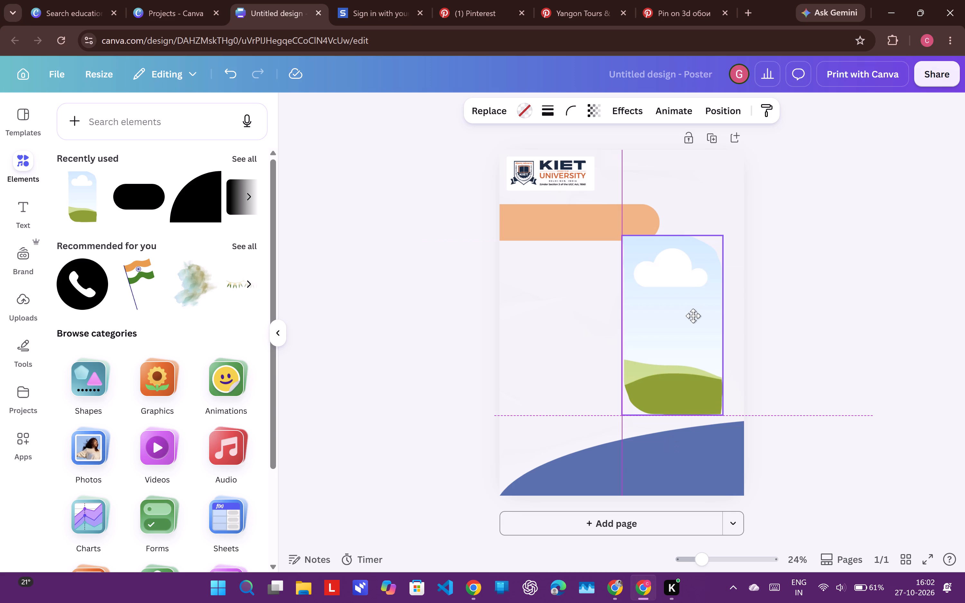
{"action": "left_click_drag", "start_coordinate": [693, 316], "coordinate": [693, 321]}
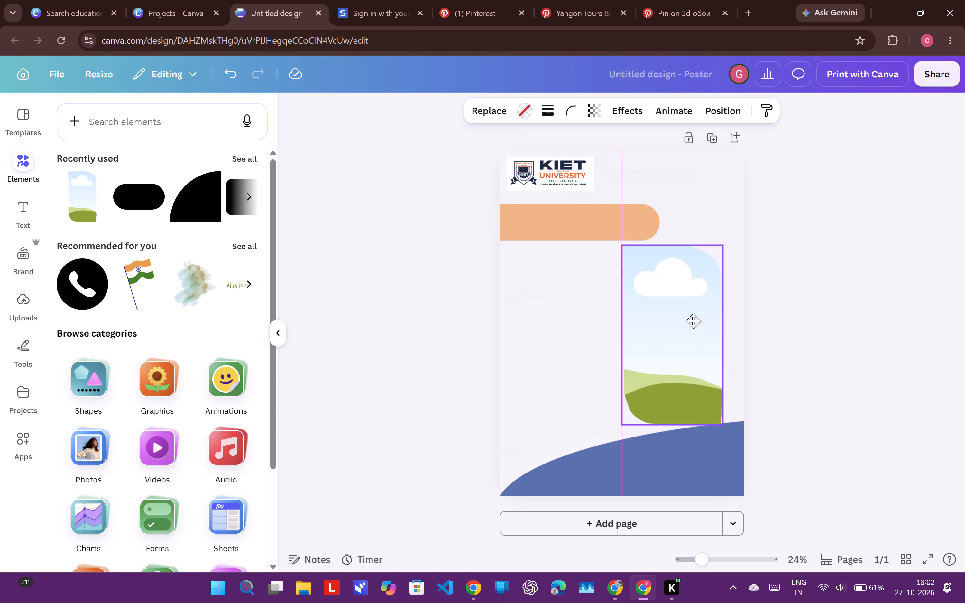
{"action": "left_click_drag", "start_coordinate": [693, 321], "coordinate": [693, 320]}
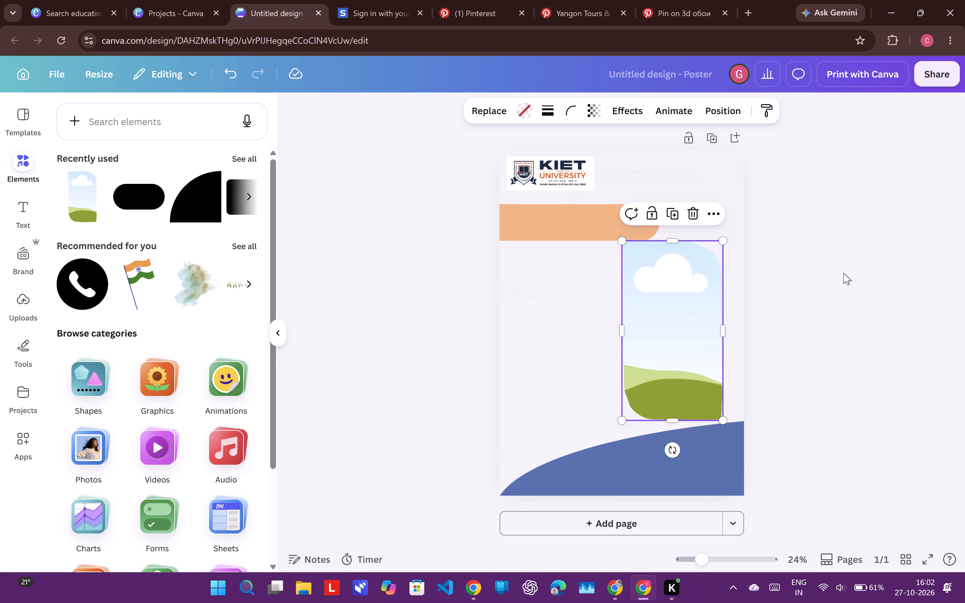
{"action": "left_click", "coordinate": [843, 273]}
{"action": "left_click_drag", "start_coordinate": [566, 213], "coordinate": [567, 209]}
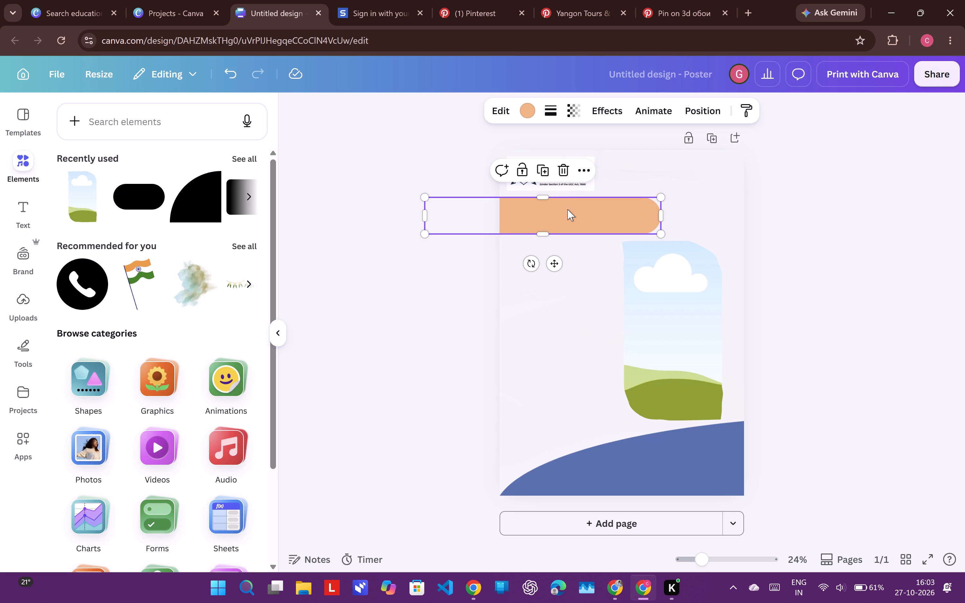
{"action": "left_click", "coordinate": [818, 285]}
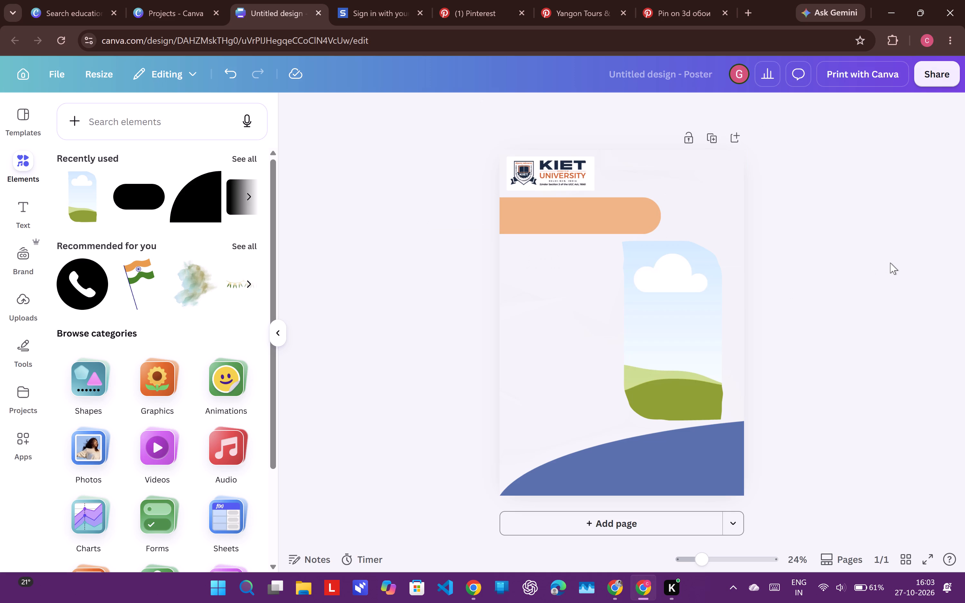